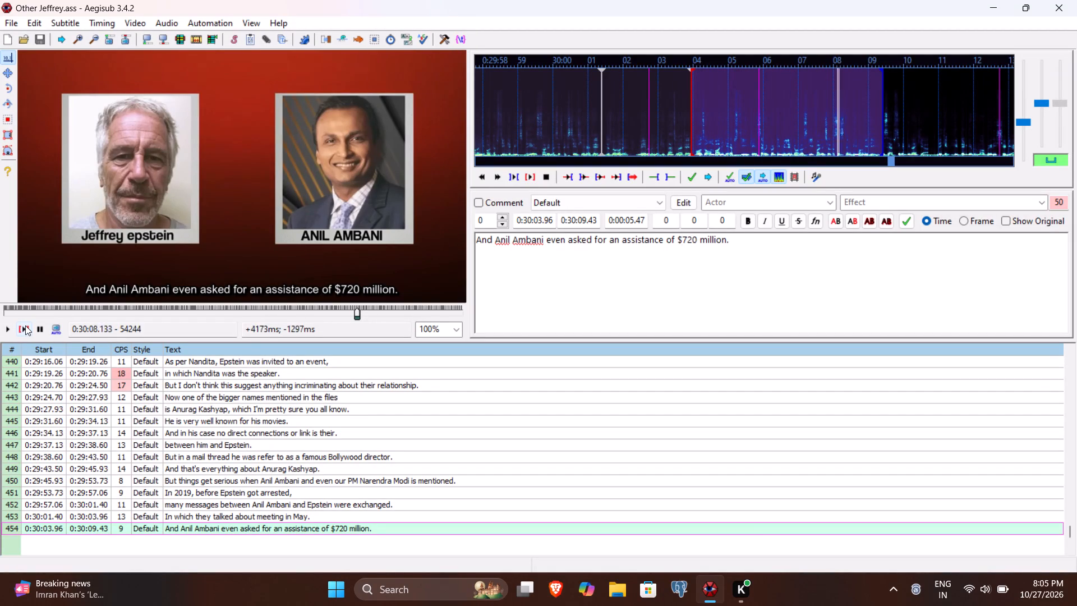
Commit line 454, play the video through the new line 455, and set its end time to 0:30:13.53.
{"action": "key", "text": "Return"}
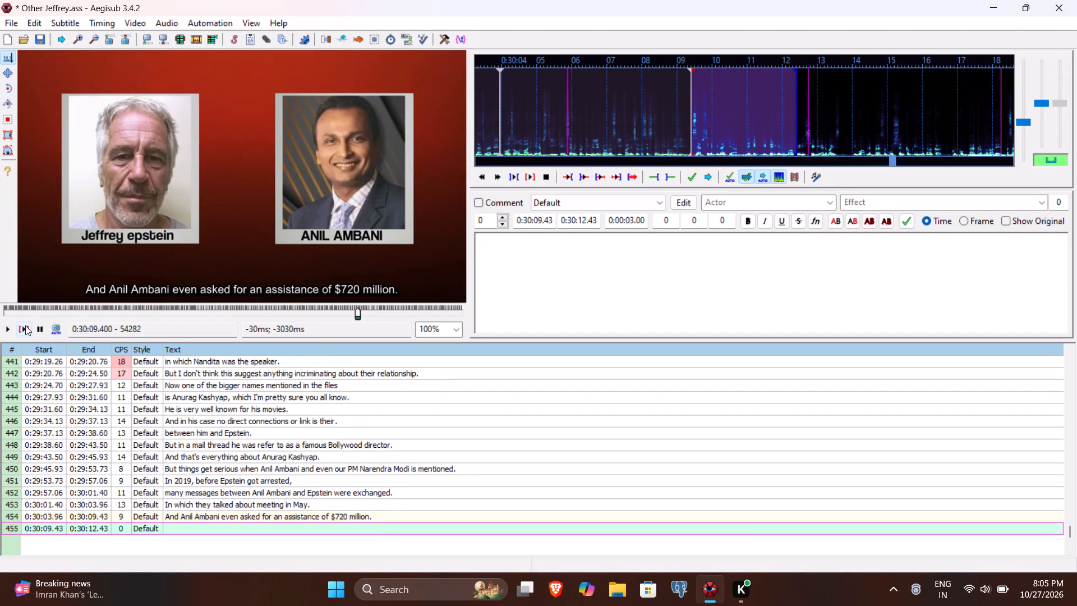
{"action": "left_click", "coordinate": [25, 325]}
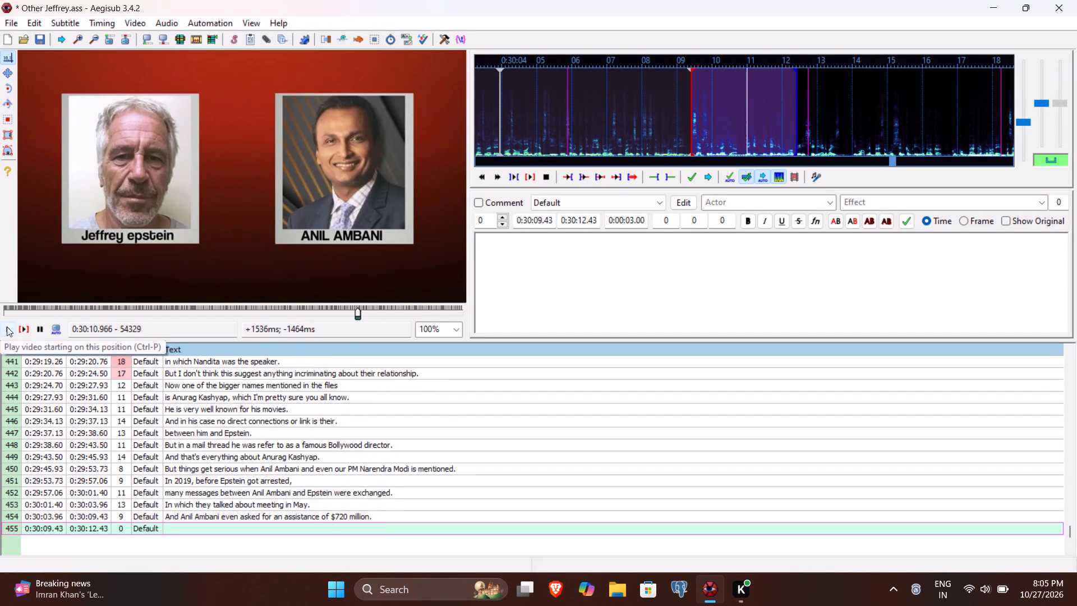
{"action": "left_click", "coordinate": [7, 327]}
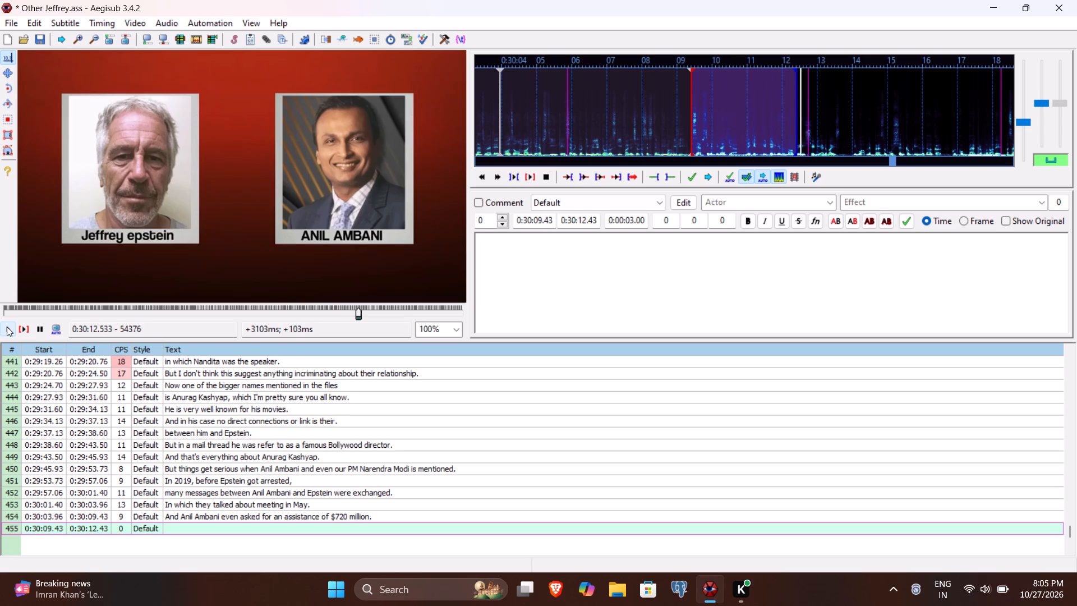
{"action": "left_click", "coordinate": [7, 327]}
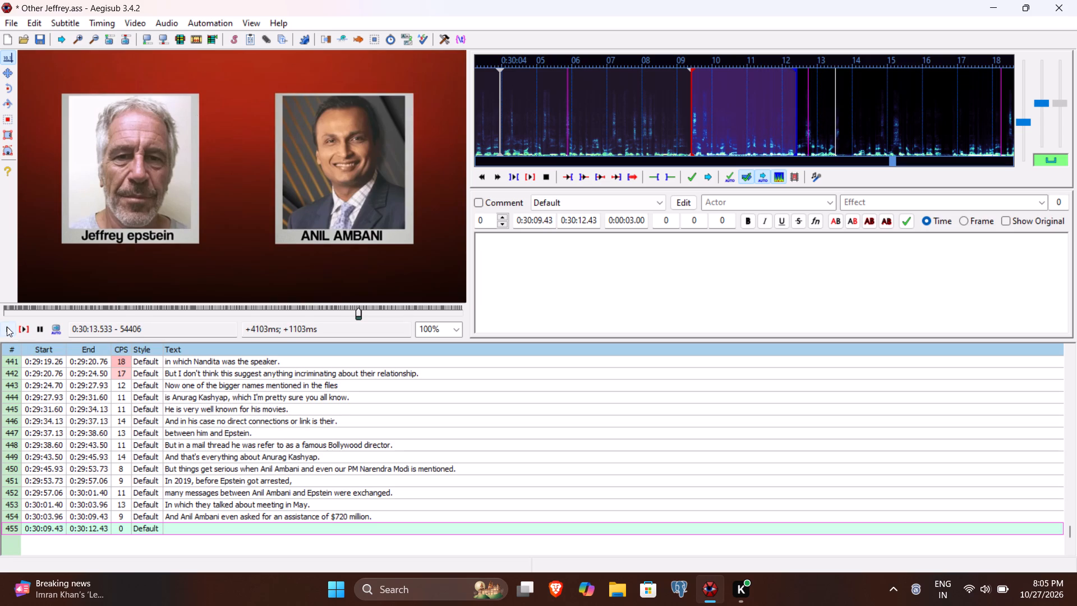
{"action": "left_click", "coordinate": [583, 222]}
{"action": "key", "text": "3"}
{"action": "type", "text": "53"}
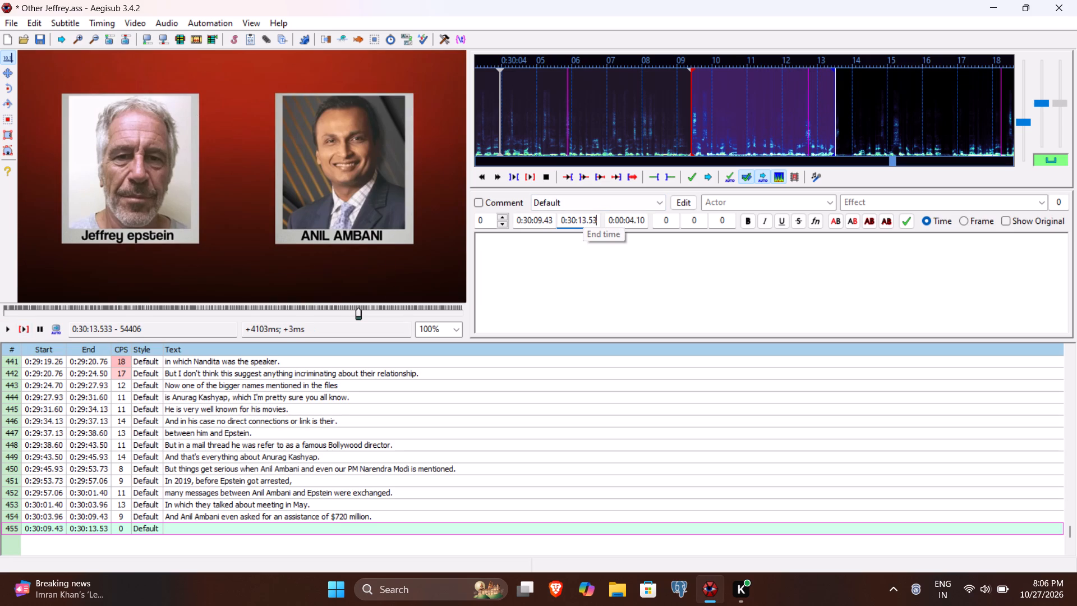
{"action": "key", "text": "w"}
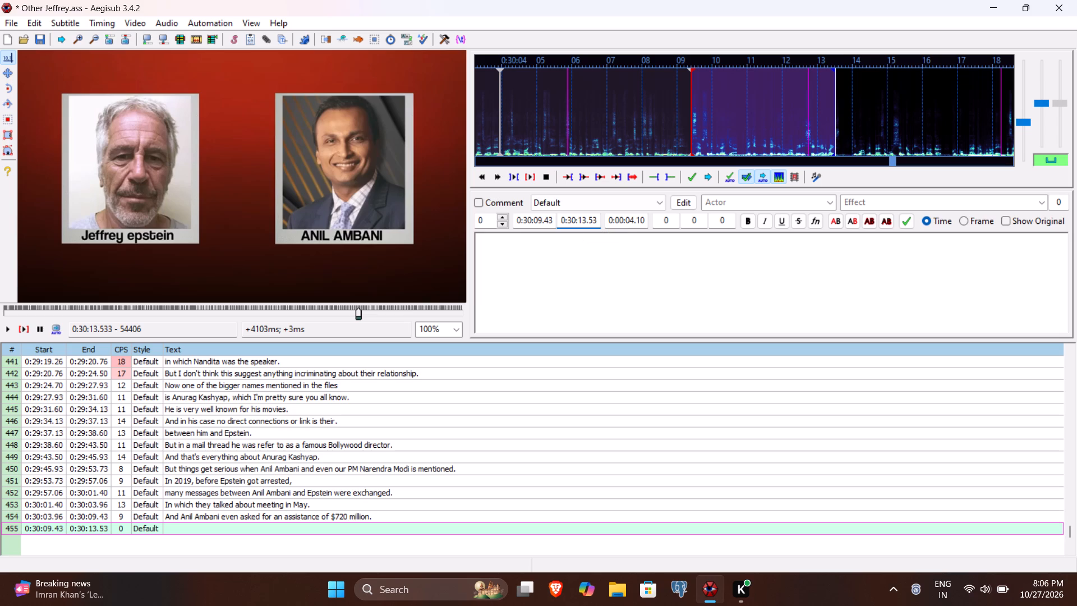
Enter "which Epstein denied but gave him a very shitty advice." as the text of line 455 and commit it.
{"action": "left_click", "coordinate": [574, 261]}
{"action": "type", "text": "which EPste"}
{"action": "key", "text": "BackSpace"}
{"action": "key", "text": "BackSpace"}
{"action": "key", "text": "BackSpace"}
{"action": "key", "text": "BackSpace"}
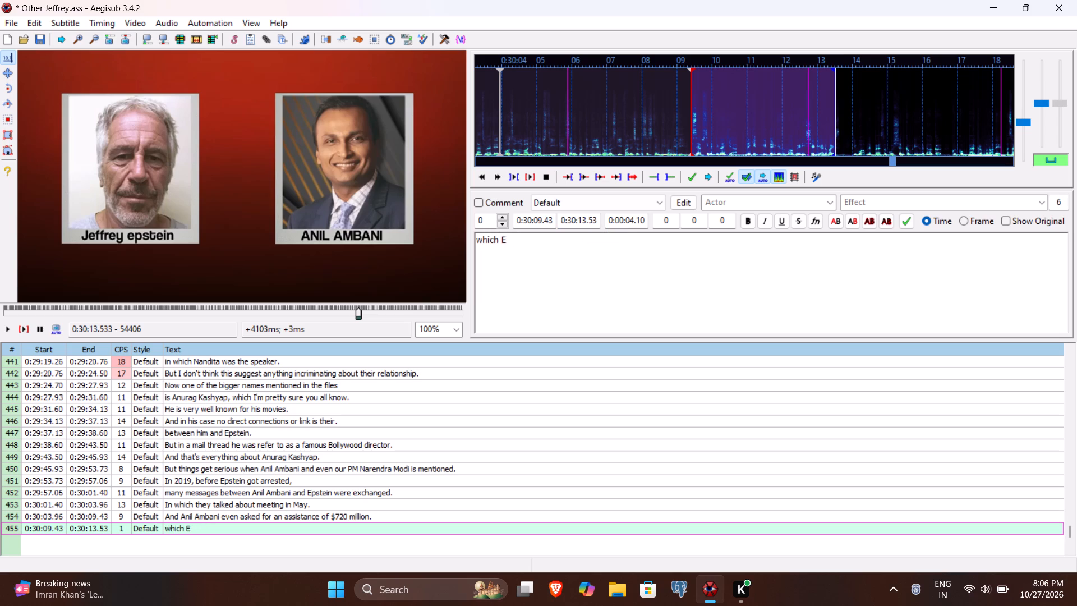
{"action": "type", "text": "psti"}
{"action": "type", "text": "=e"}
{"action": "key", "text": "BackSpace"}
{"action": "key", "text": "BackSpace"}
{"action": "key", "text": "BackSpace"}
{"action": "type", "text": "ein a"}
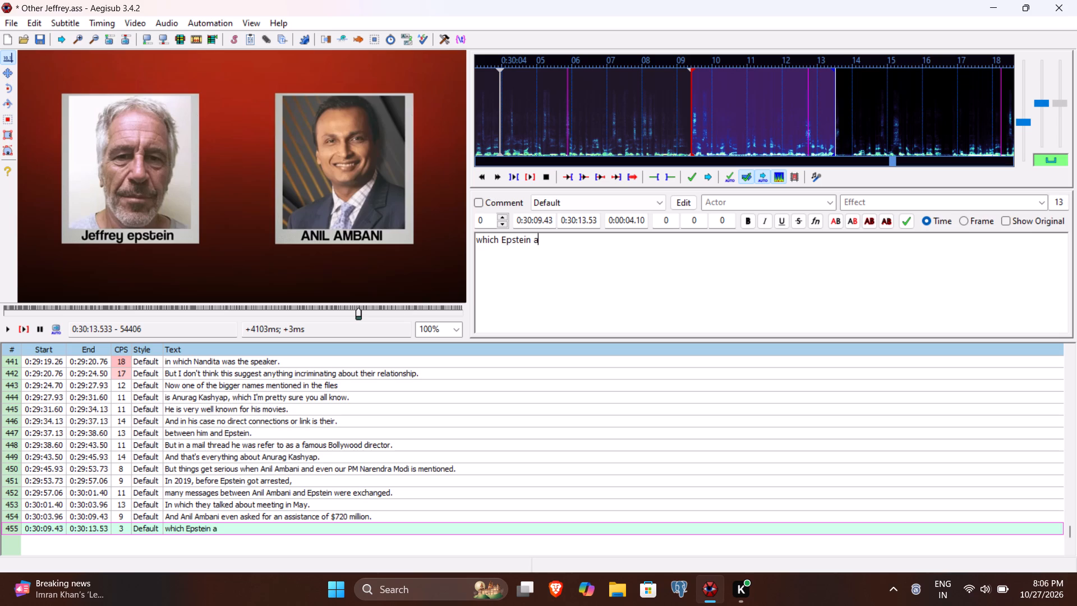
{"action": "key", "text": "BackSpace"}
{"action": "type", "text": "denied but gave him a very shitty"}
{"action": "key", "text": "space"}
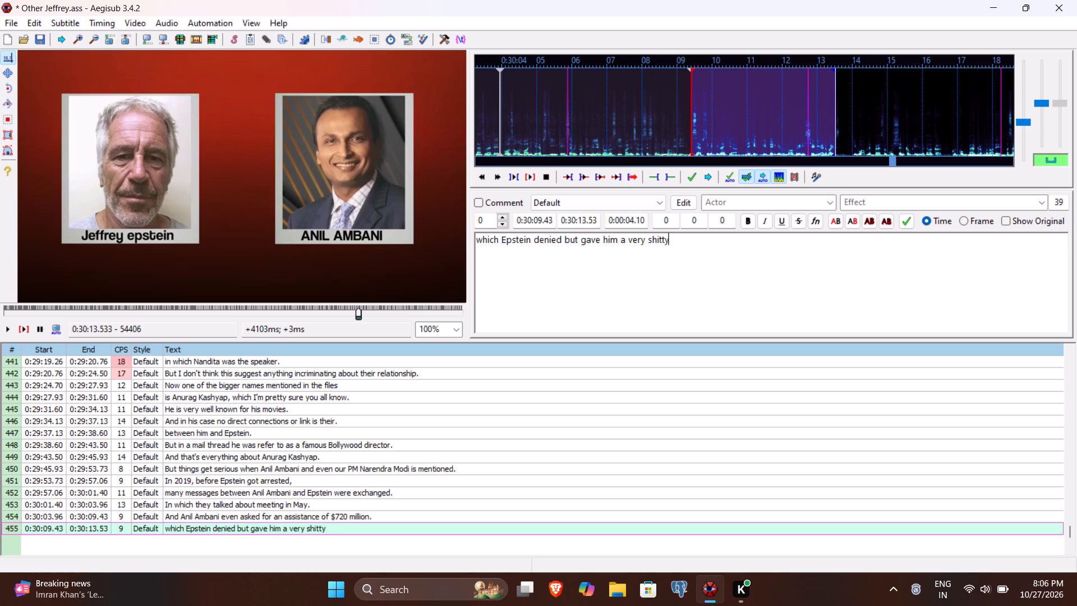
{"action": "type", "text": "advice."}
{"action": "key", "text": "Return"}
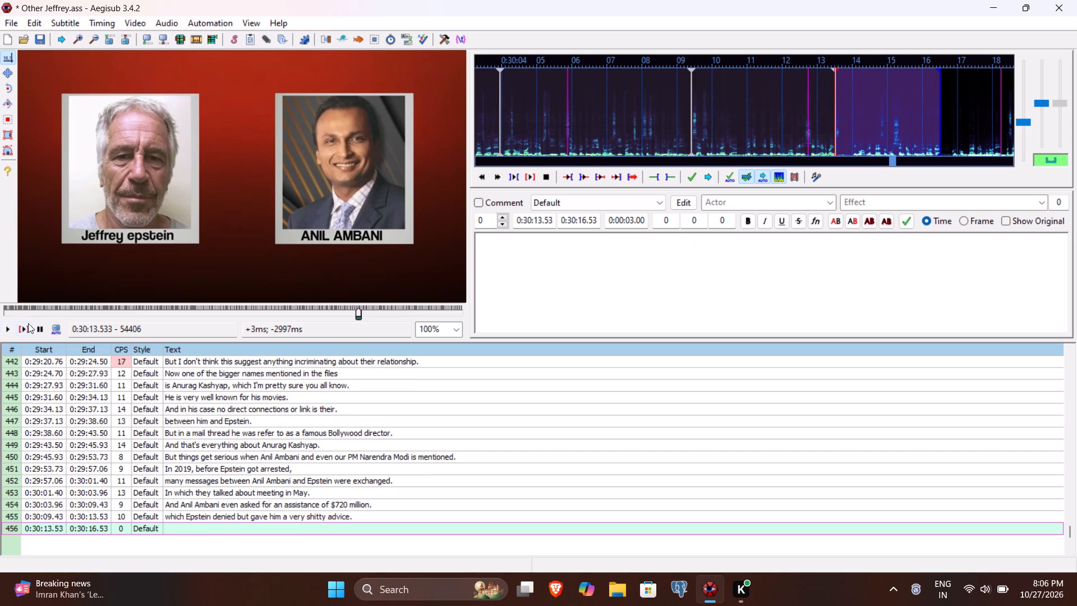
Play the new subtitle line 456 and set its start time to 0:30:14.06.
{"action": "left_click", "coordinate": [28, 323]}
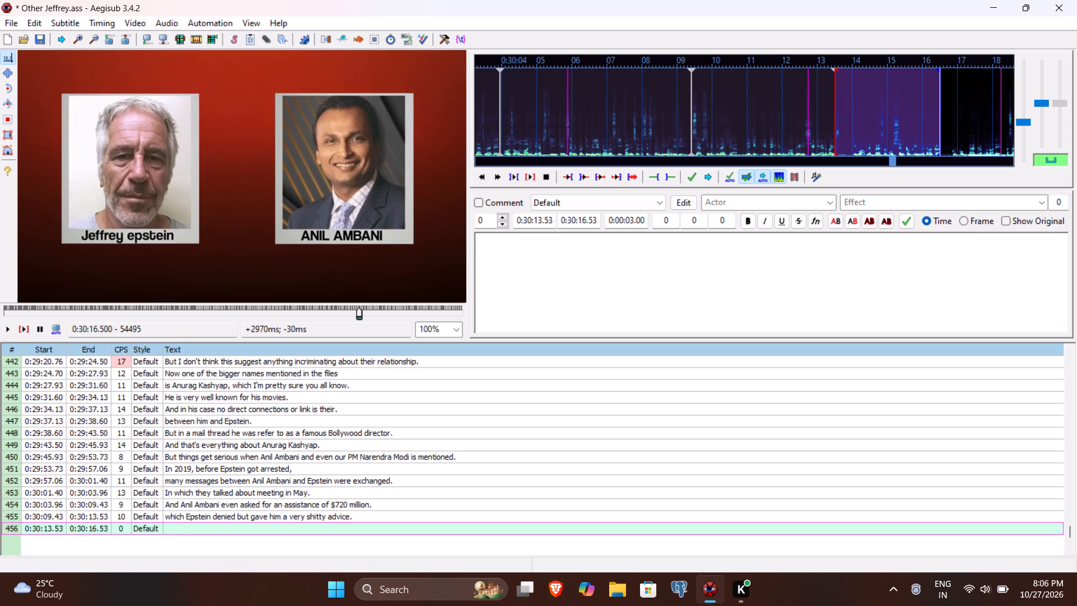
{"action": "left_click", "coordinate": [539, 223]}
{"action": "type", "text": "406"}
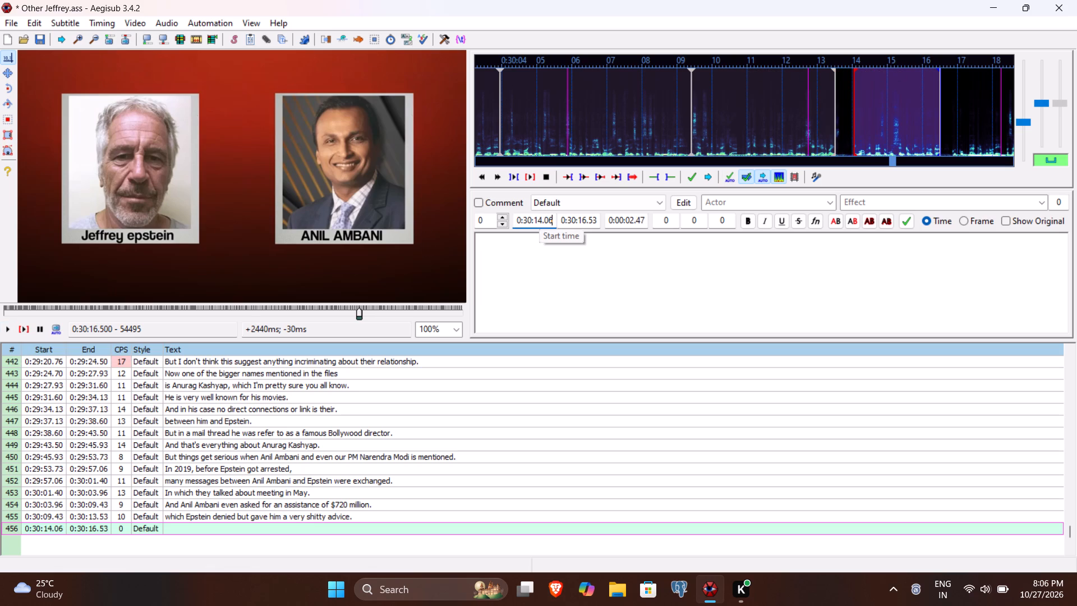
Enter "That he should put his money in shell companies" as the text of line 456 and commit it.
{"action": "left_click", "coordinate": [535, 250]}
{"action": "type", "text": "That"}
{"action": "key", "text": "space"}
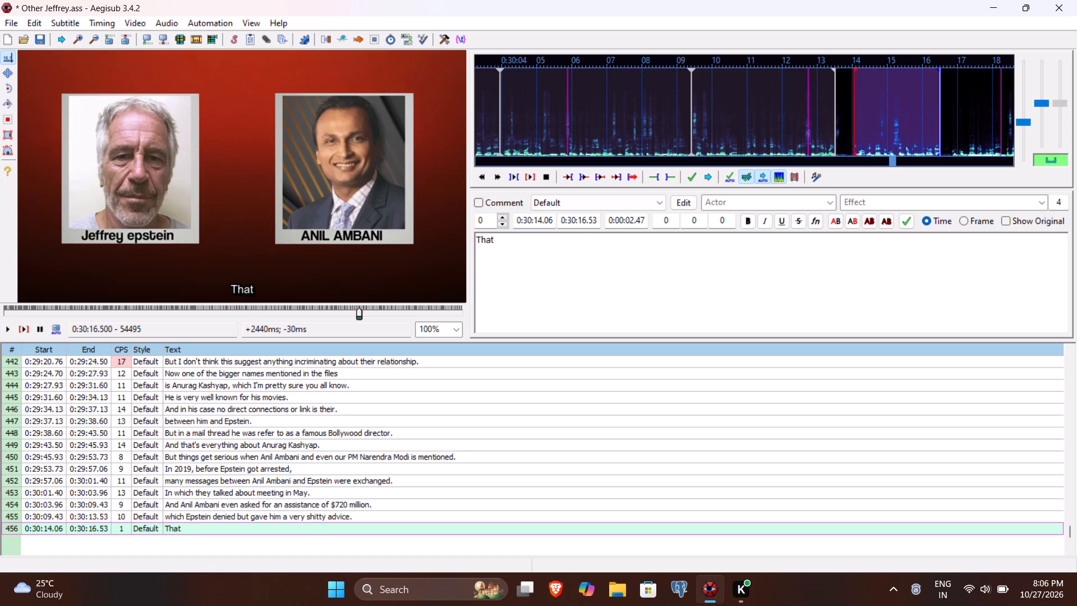
{"action": "type", "text": "he should"}
{"action": "key", "text": "space"}
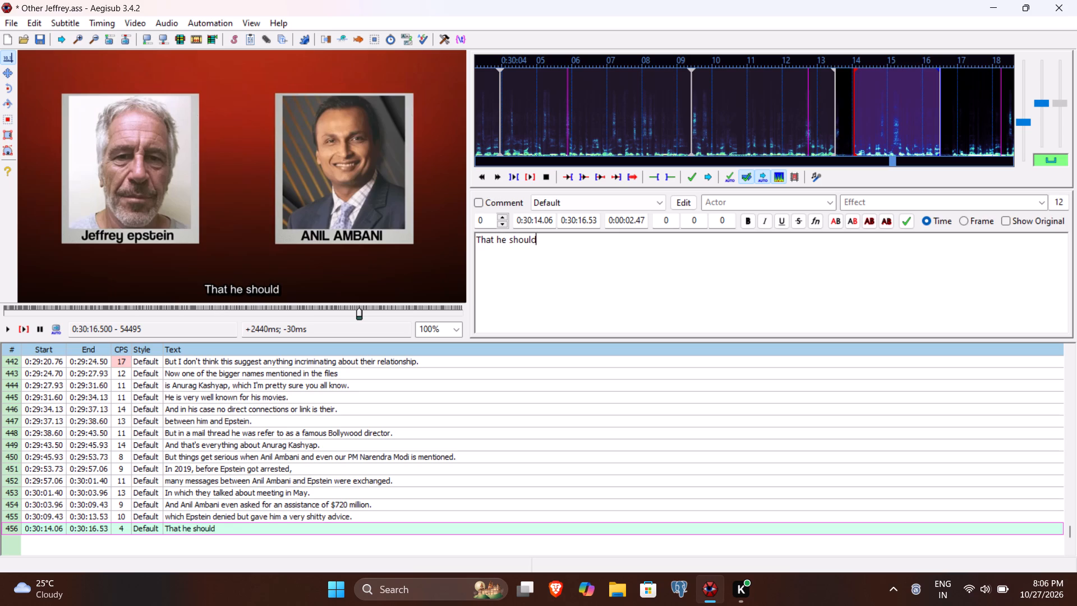
{"action": "type", "text": "put his money in shell companies"}
{"action": "key", "text": "Return"}
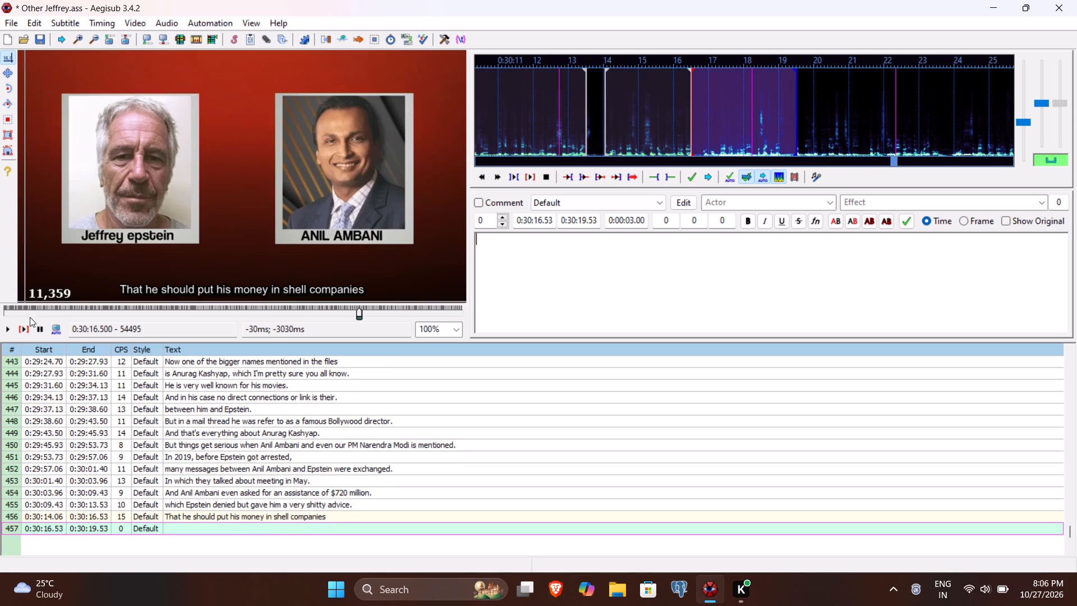
Play the video for line 457 and set its end time to 0:30:18.23 and its start time to 0:30:16.88.
{"action": "left_click", "coordinate": [21, 333]}
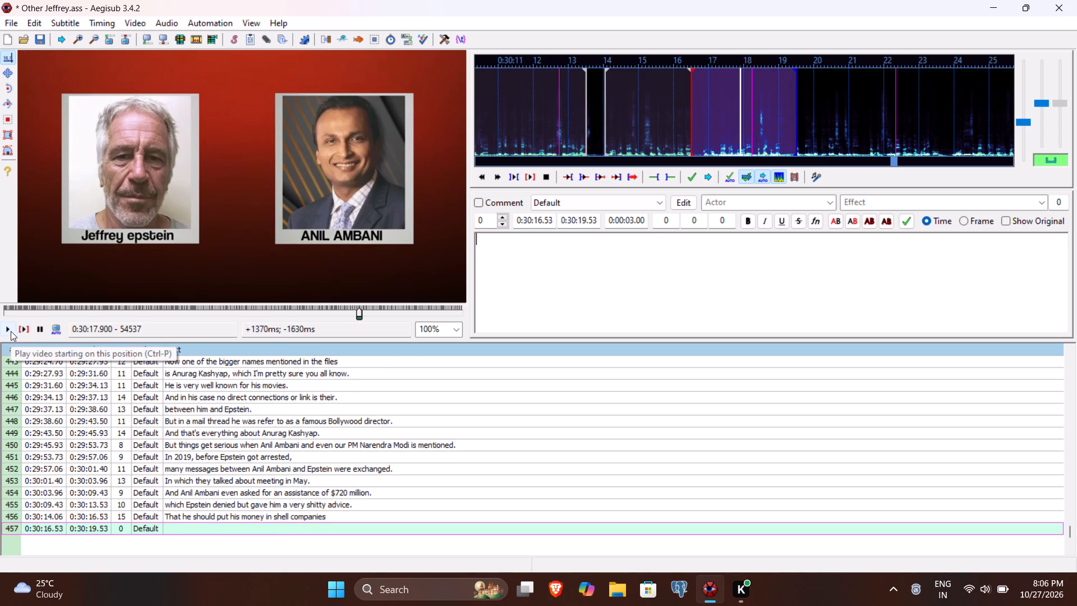
{"action": "left_click", "coordinate": [11, 331]}
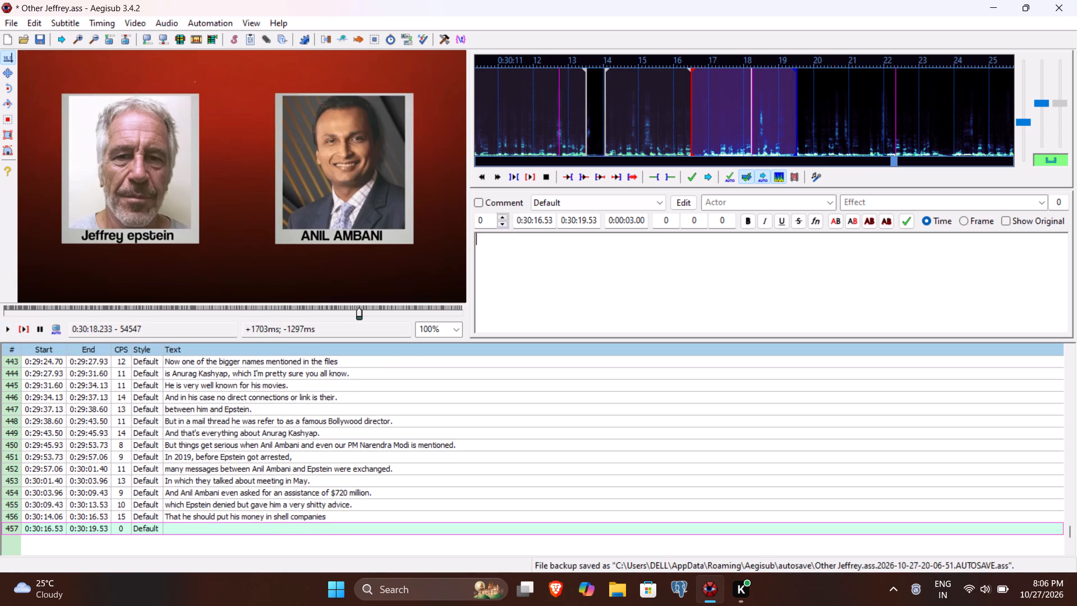
{"action": "left_click", "coordinate": [581, 218]}
{"action": "key", "text": "8"}
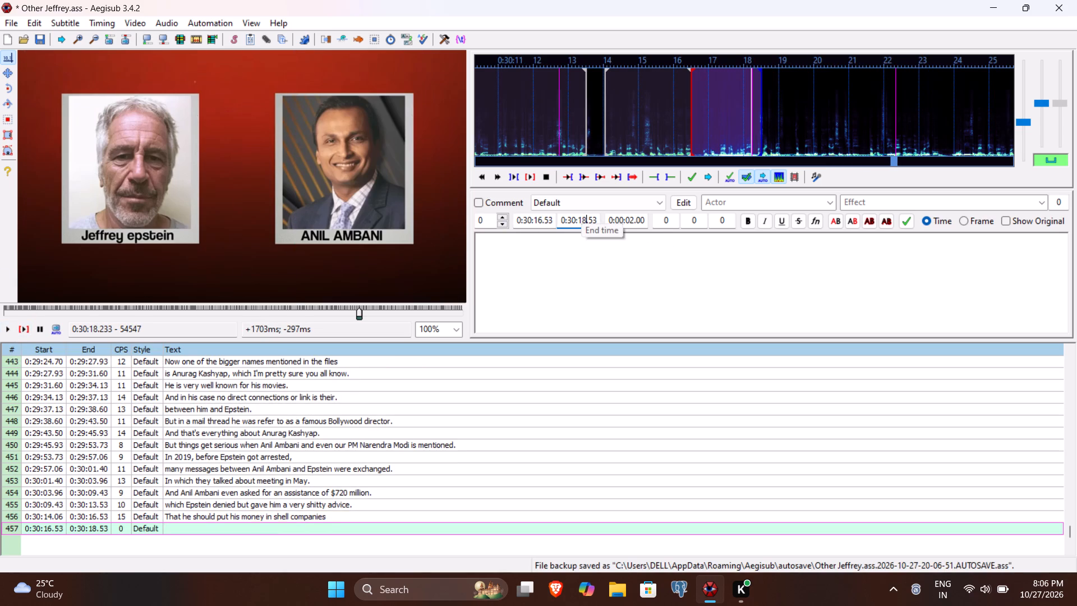
{"action": "type", "text": "23"}
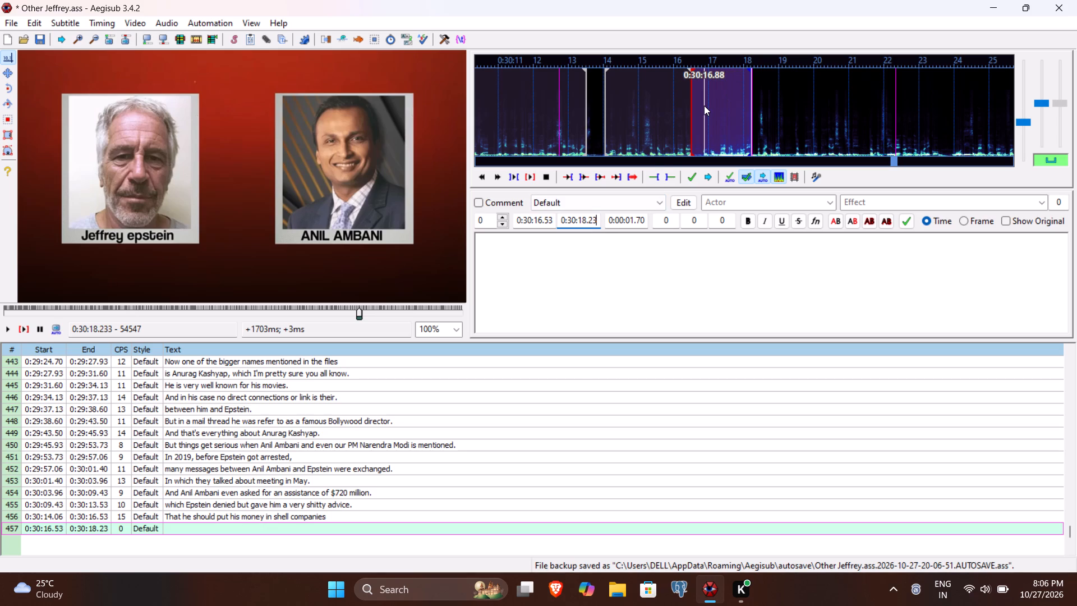
{"action": "left_click", "coordinate": [545, 220]}
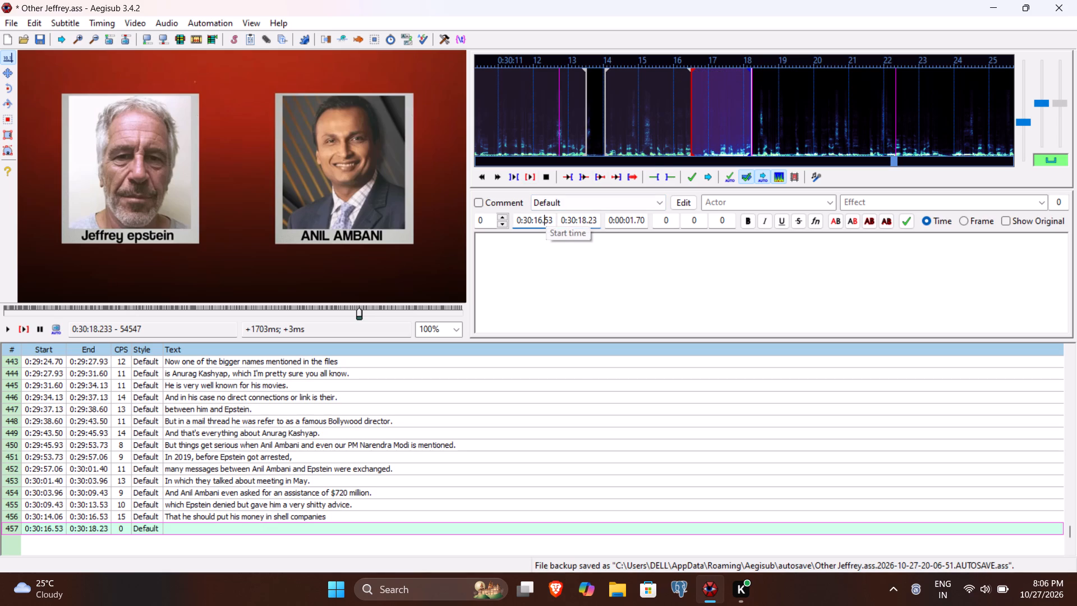
{"action": "type", "text": "88"}
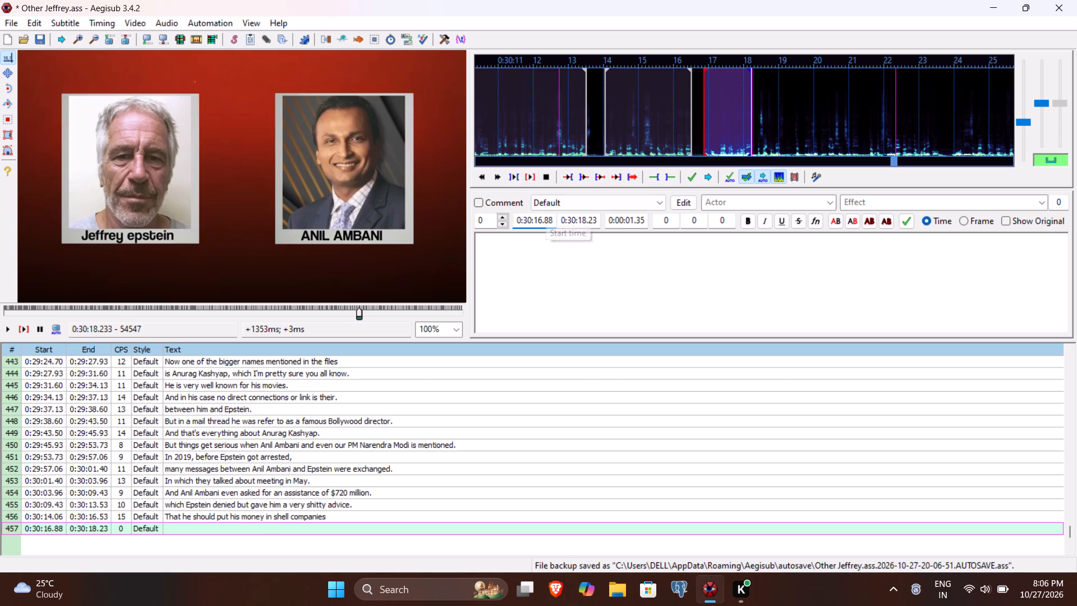
Enter "declare himself bankrupt," as the text of line 457 and commit it.
{"action": "left_click", "coordinate": [553, 246]}
{"action": "type", "text": "declare himse"}
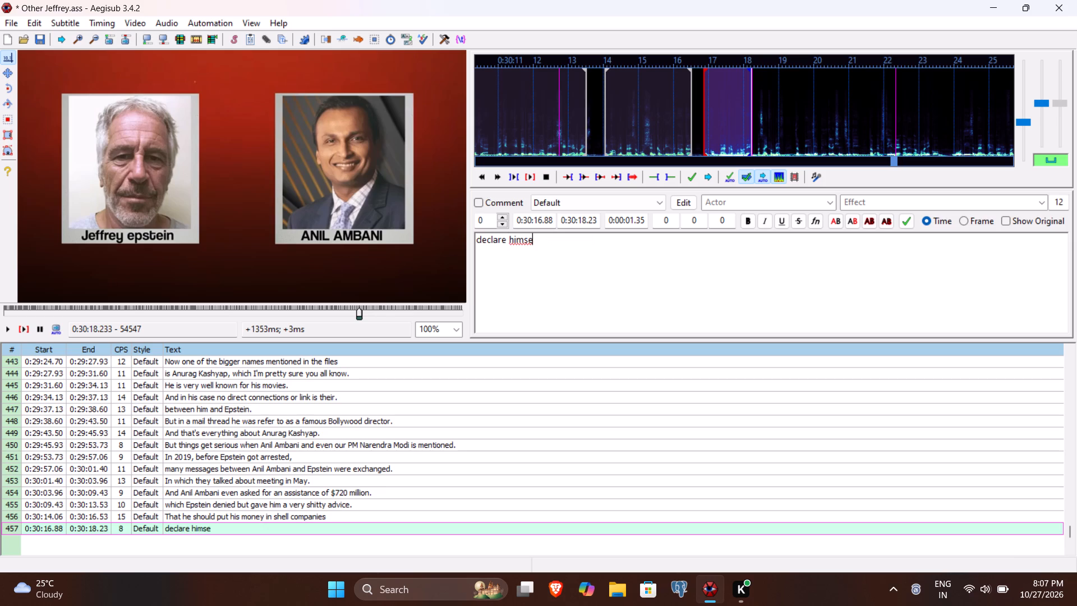
{"action": "type", "text": "lf bankrupt"}
{"action": "key", "text": "comma"}
{"action": "key", "text": "Return"}
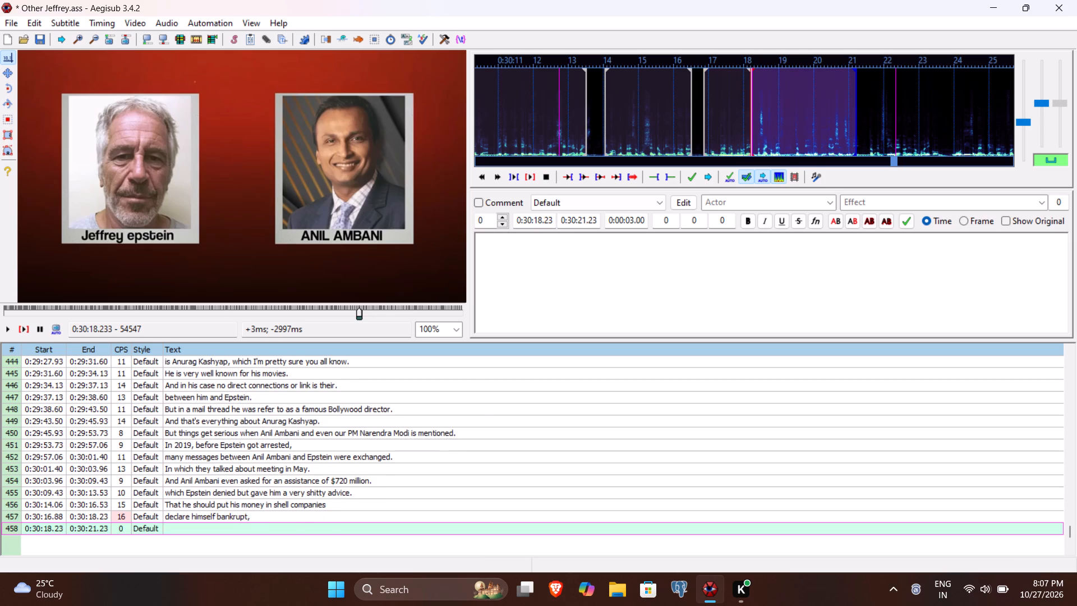
Play the video through the next spoken sentence and set line 458's end time to 0:30:26.30.
{"action": "left_click", "coordinate": [26, 331]}
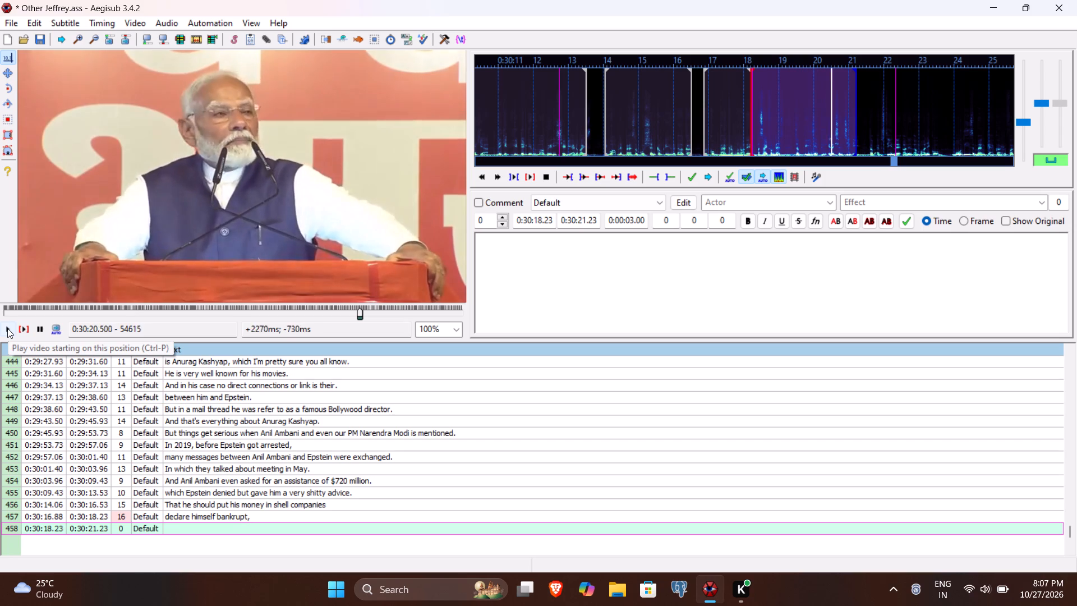
{"action": "left_click", "coordinate": [7, 328]}
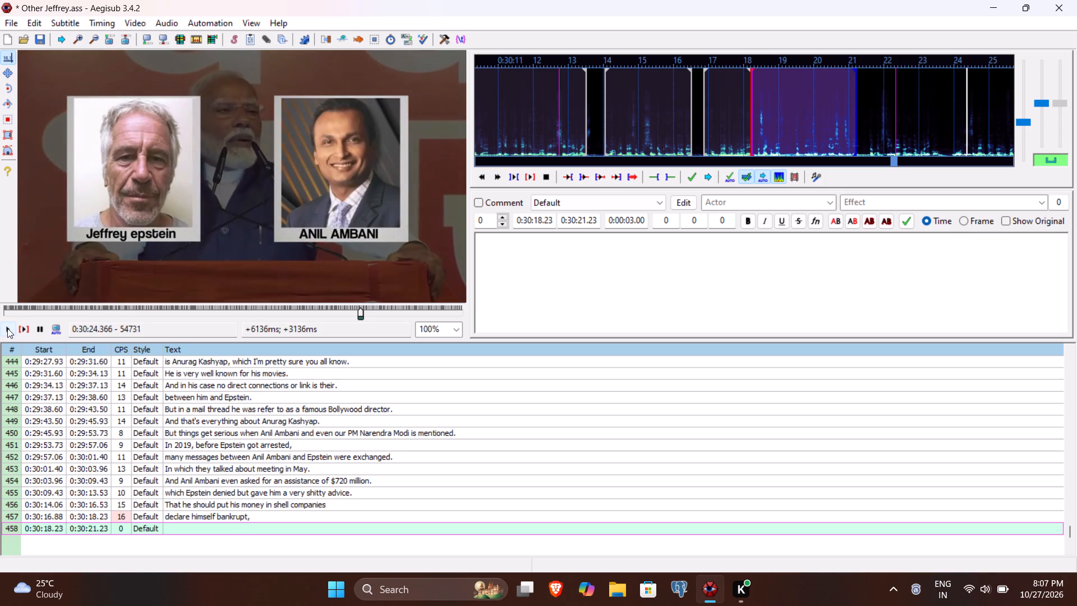
{"action": "left_click", "coordinate": [7, 328]}
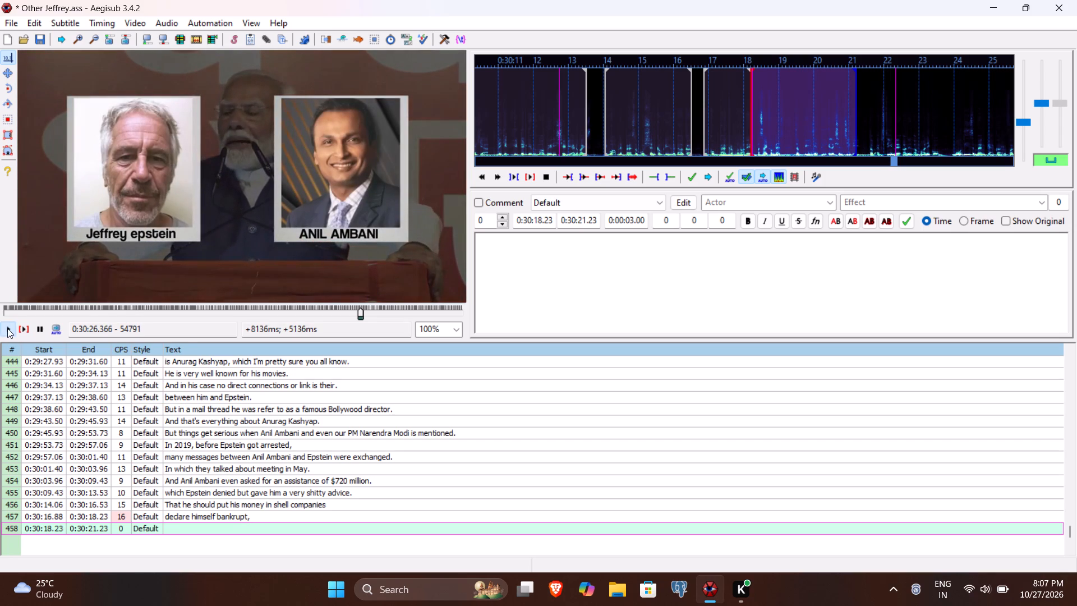
{"action": "left_click", "coordinate": [581, 222]}
{"action": "key", "text": "6"}
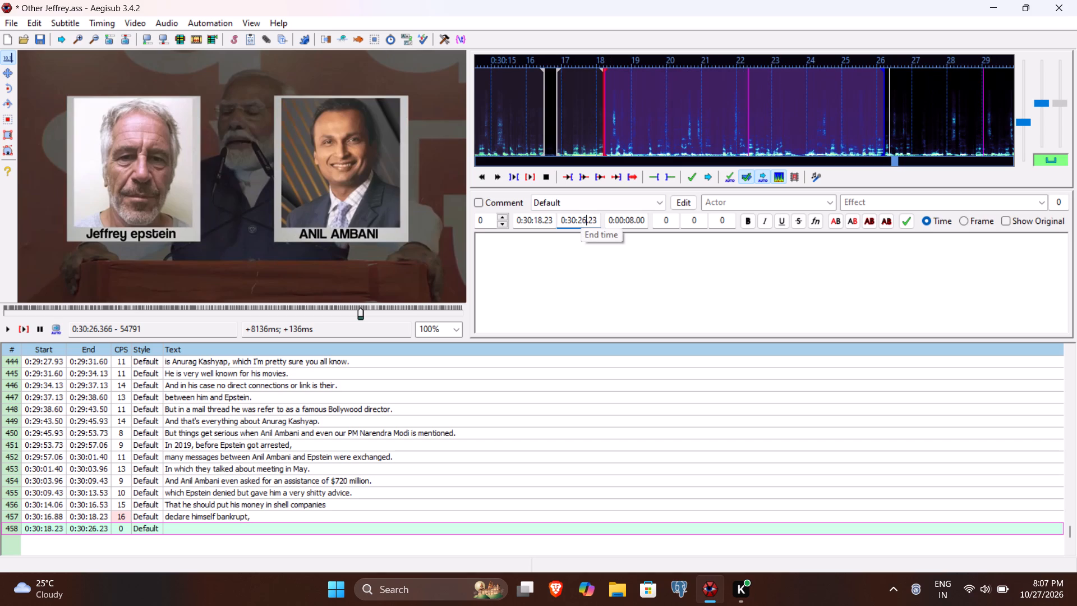
{"action": "key", "text": "3"}
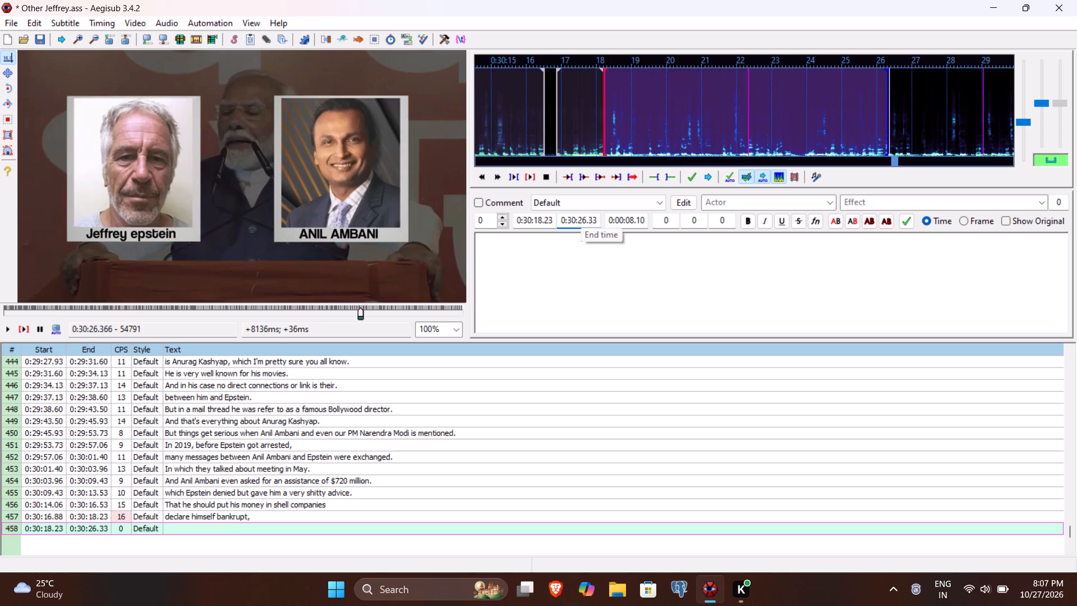
{"action": "key", "text": "0"}
Enter "When BJP won the election, he referred to Anil Ambani as Modi's man," as the text of line 458 and commit it.
{"action": "left_click", "coordinate": [600, 267]}
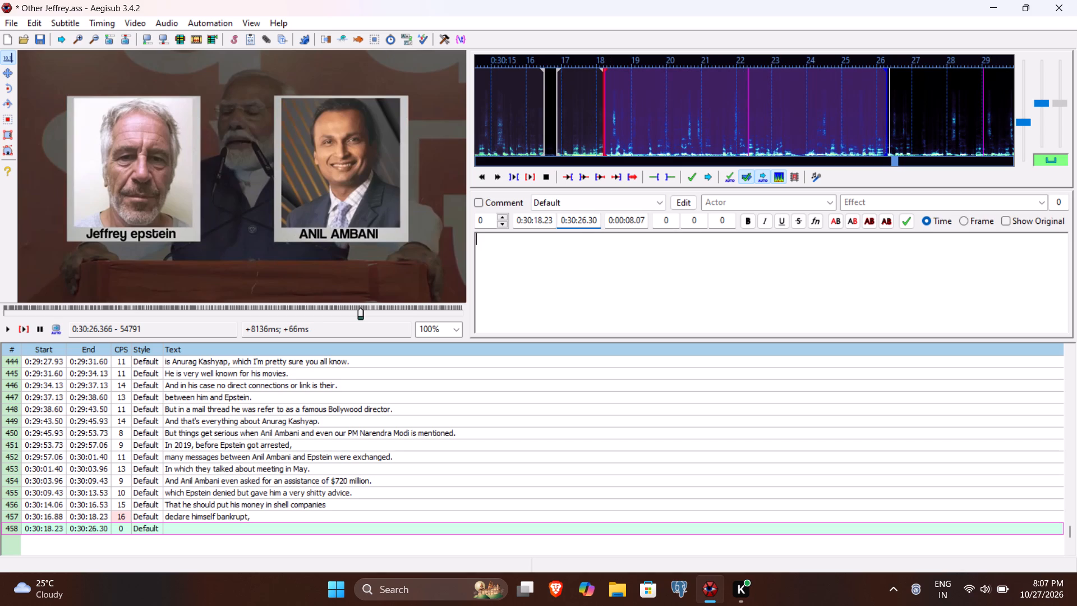
{"action": "type", "text": "When BJP won the elc"}
{"action": "key", "text": "e"}
{"action": "key", "text": "BackSpace"}
{"action": "key", "text": "BackSpace"}
{"action": "type", "text": "ection, he refered"}
{"action": "key", "text": "BackSpace"}
{"action": "key", "text": "BackSpace"}
{"action": "key", "text": "BackSpace"}
{"action": "type", "text": "rred to Anim"}
{"action": "key", "text": "BackSpace"}
{"action": "type", "text": "l Ambani as Modi's man"}
{"action": "key", "text": "comma"}
{"action": "key", "text": "Return"}
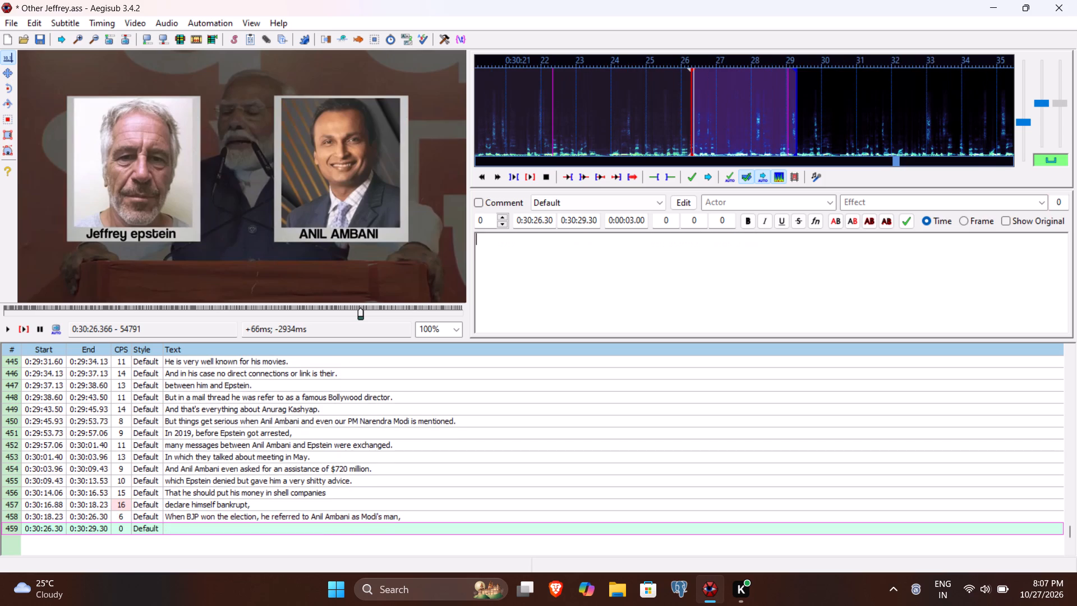
Play the video through the next spoken sentence and set line 459's end time to 0:30:30.33.
{"action": "left_click", "coordinate": [19, 325]}
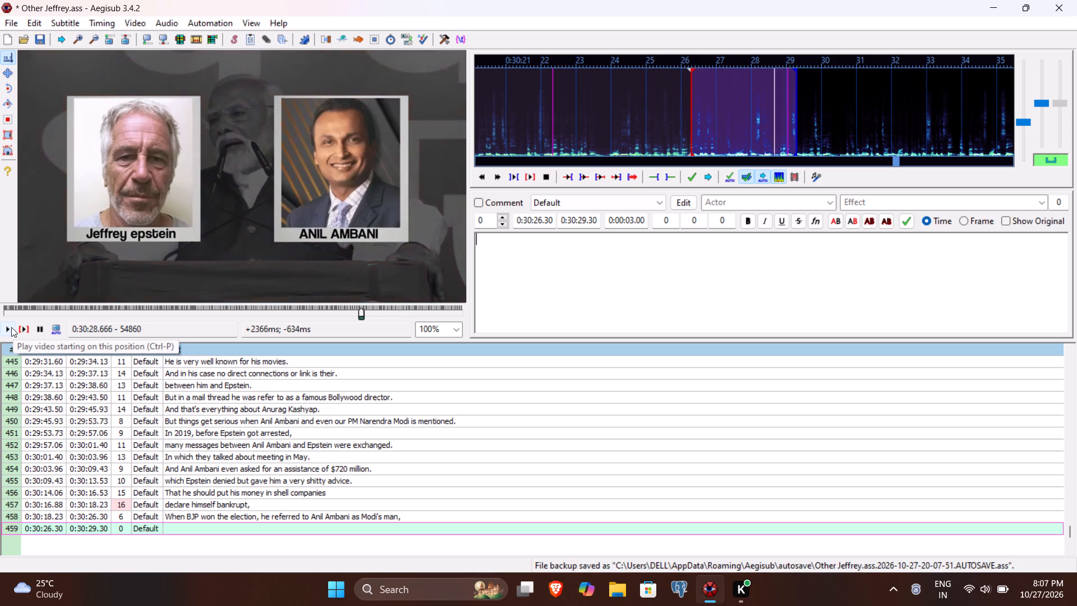
{"action": "left_click", "coordinate": [11, 327]}
{"action": "left_click", "coordinate": [11, 327]}
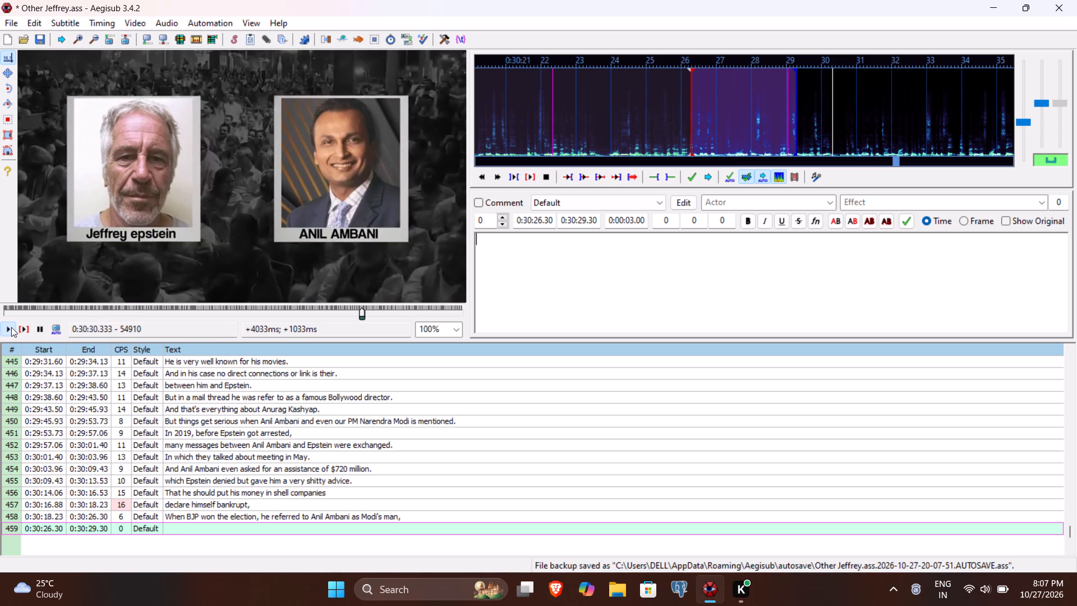
{"action": "left_click", "coordinate": [578, 222]}
{"action": "type", "text": "3033"}
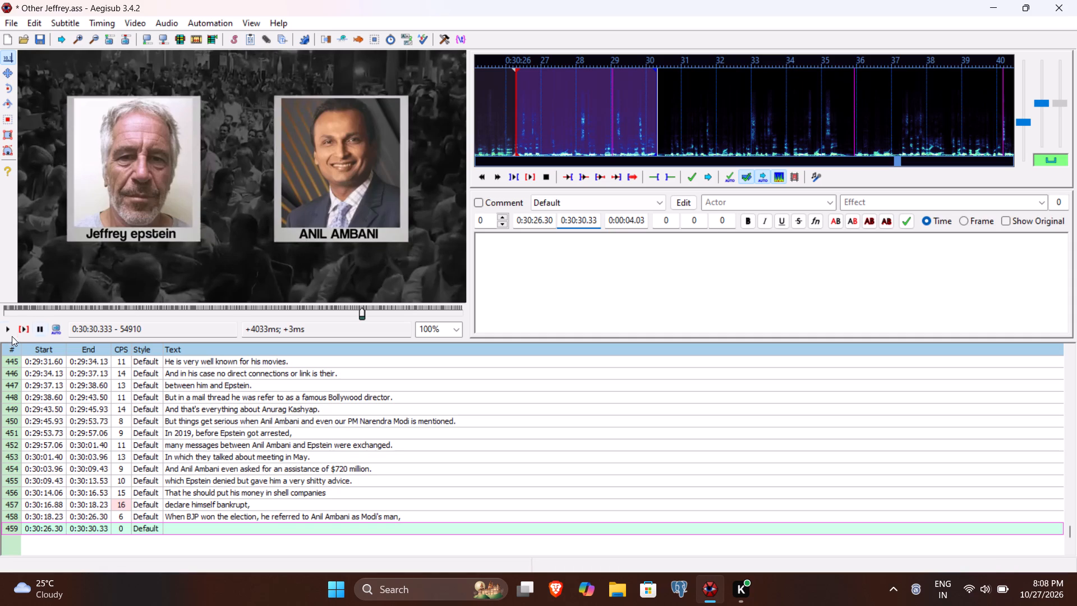
Replay line 459, enter "And he suggested Modi should meet Steve Benon." as its text and commit it.
{"action": "left_click", "coordinate": [22, 330]}
{"action": "left_click", "coordinate": [534, 257]}
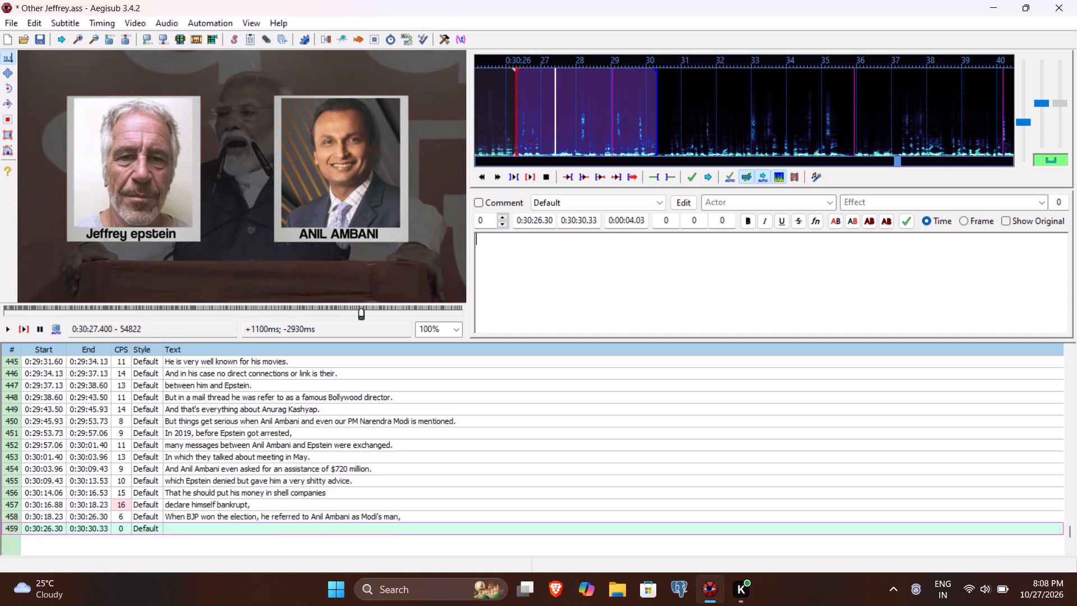
{"action": "type", "text": "And"}
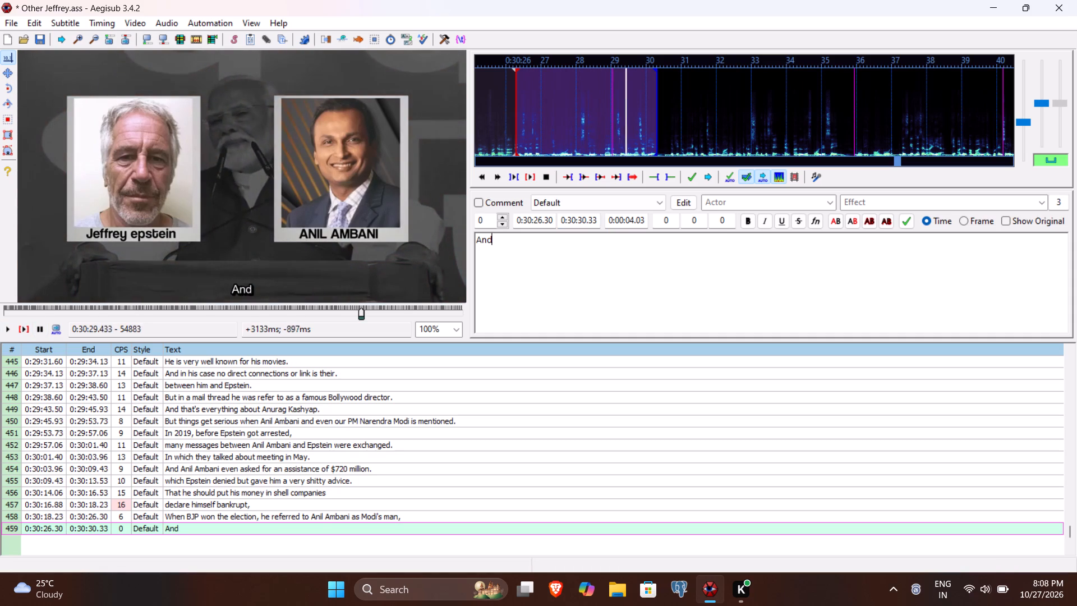
{"action": "key", "text": "space"}
{"action": "type", "text": "he suggested Modis"}
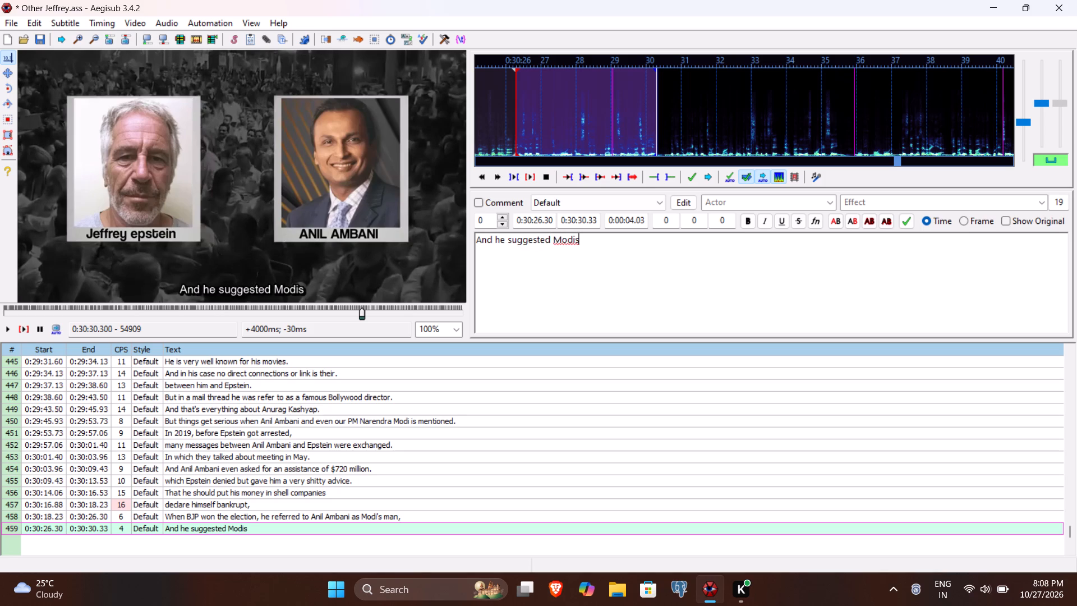
{"action": "key", "text": "BackSpace"}
{"action": "key", "text": "space"}
{"action": "type", "text": "shou"}
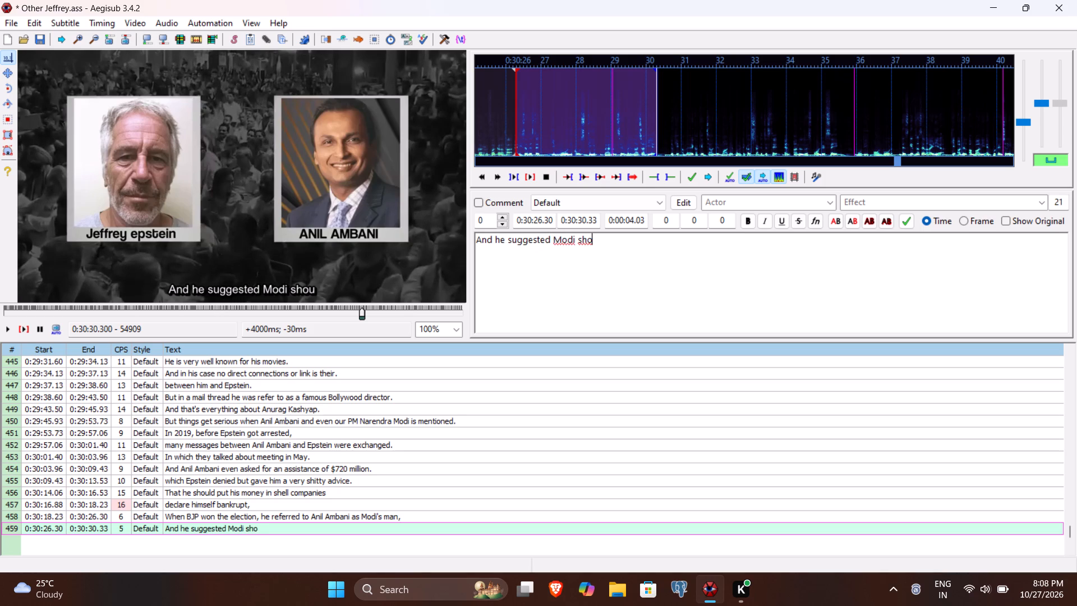
{"action": "type", "text": "ld meet Ste"}
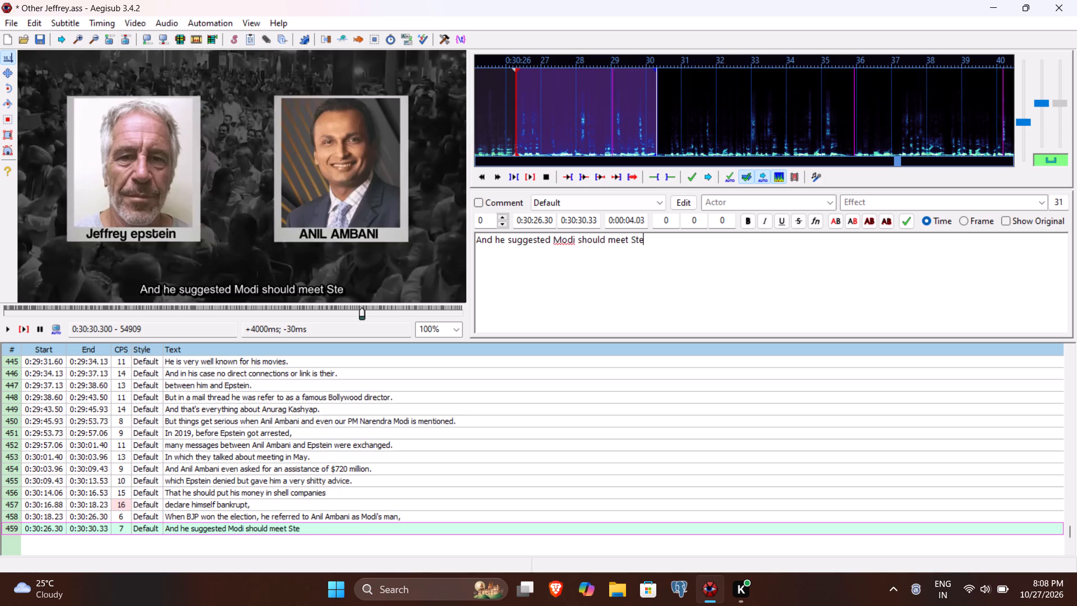
{"action": "type", "text": "ve Benon."}
{"action": "key", "text": "Return"}
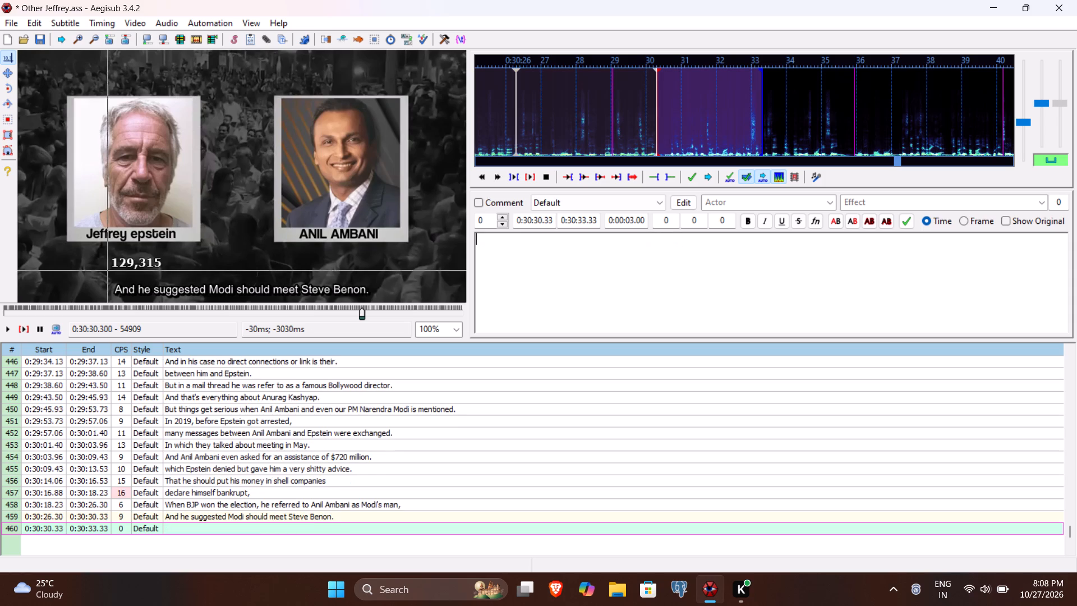
Play the video for line 460 and set its end time to 0:30:33.80 and its start time to 0:30:30.54.
{"action": "left_click", "coordinate": [29, 332]}
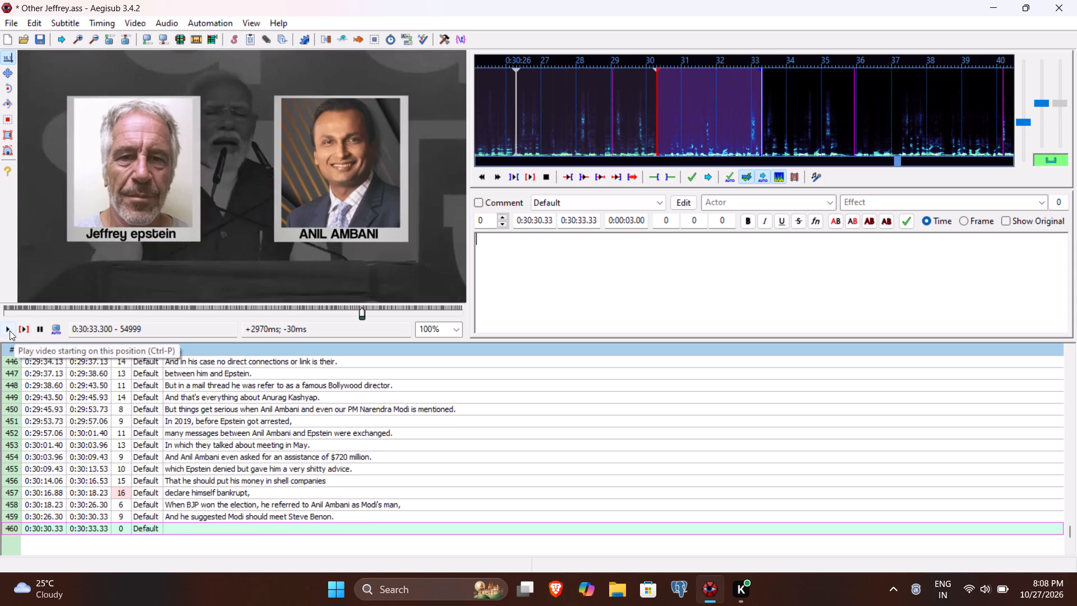
{"action": "double_click", "coordinate": [10, 330]}
{"action": "double_click", "coordinate": [10, 330]}
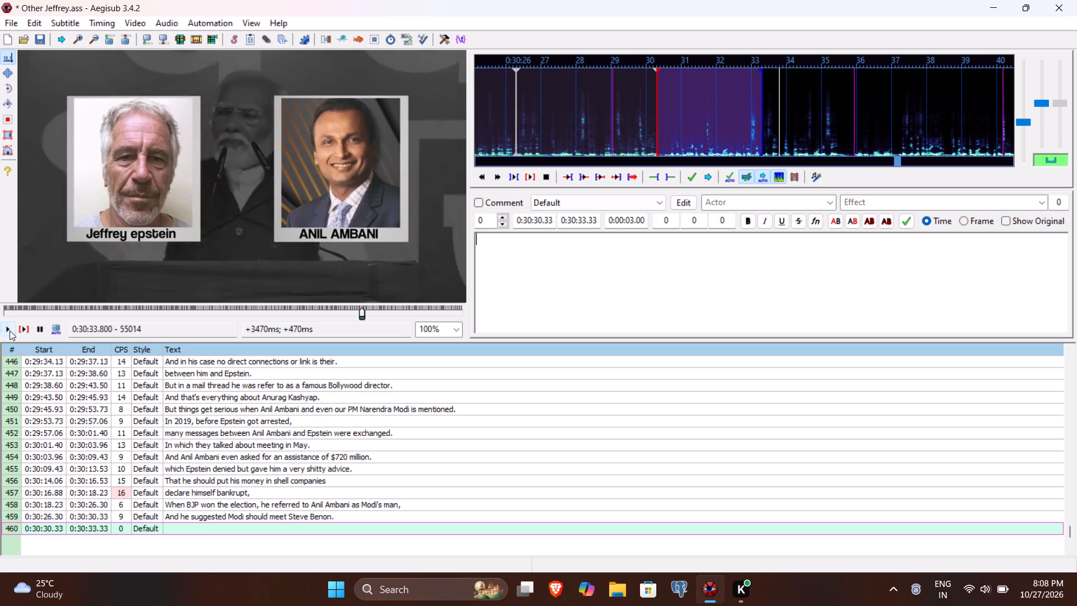
{"action": "left_click", "coordinate": [587, 219]}
{"action": "type", "text": "80"}
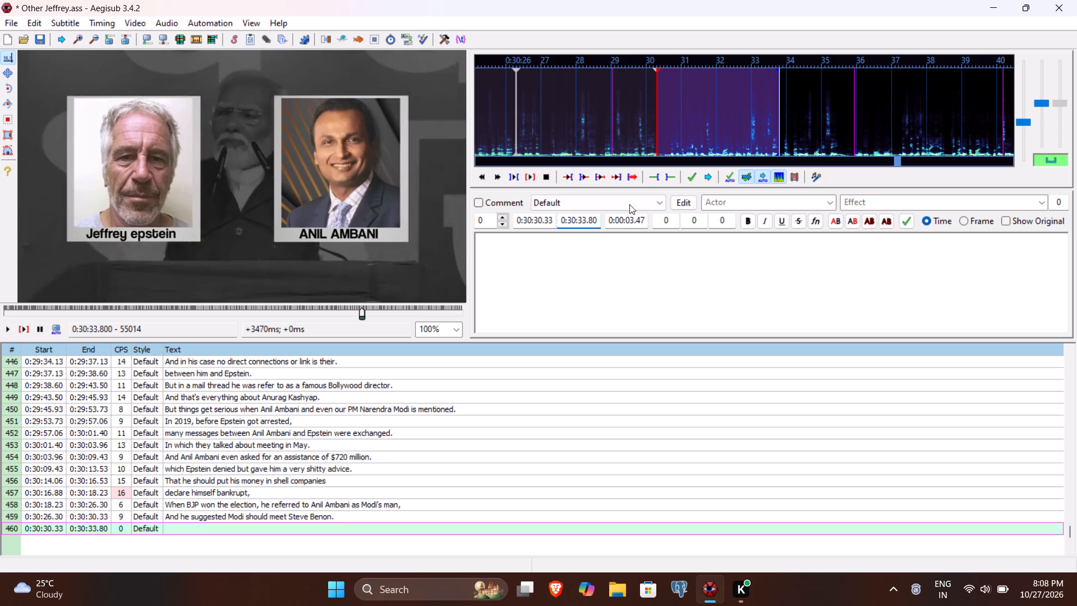
{"action": "left_click", "coordinate": [542, 221]}
{"action": "type", "text": "54"}
Enter "Who is a well known political strategist of US." as the text of line 460 and commit it.
{"action": "left_click", "coordinate": [533, 238]}
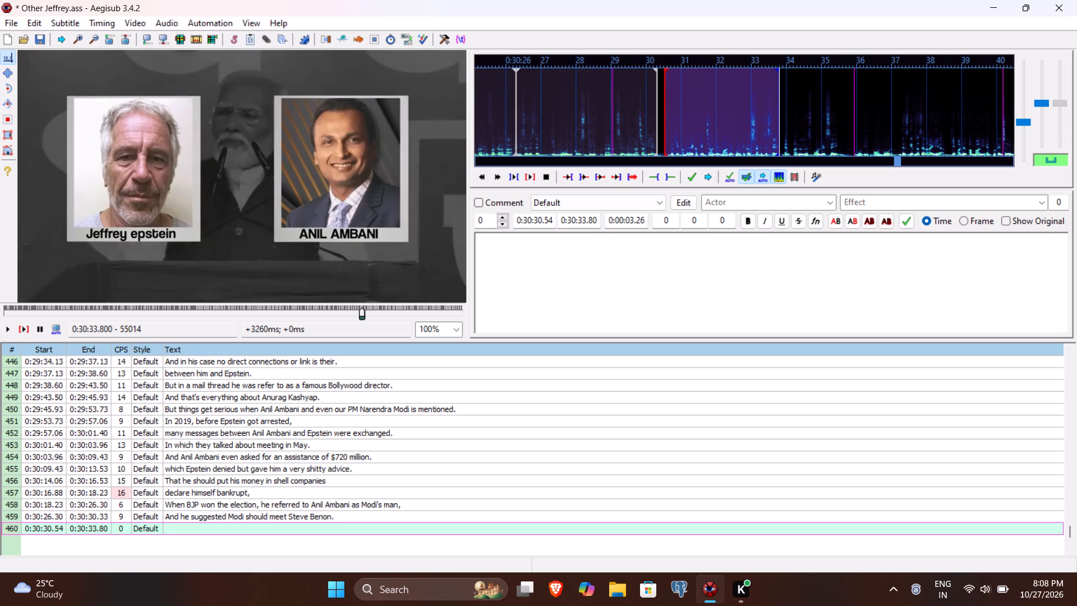
{"action": "type", "text": "Who is a"}
{"action": "key", "text": "space"}
{"action": "type", "text": "well known"}
{"action": "key", "text": "space"}
{"action": "type", "text": "political strate"}
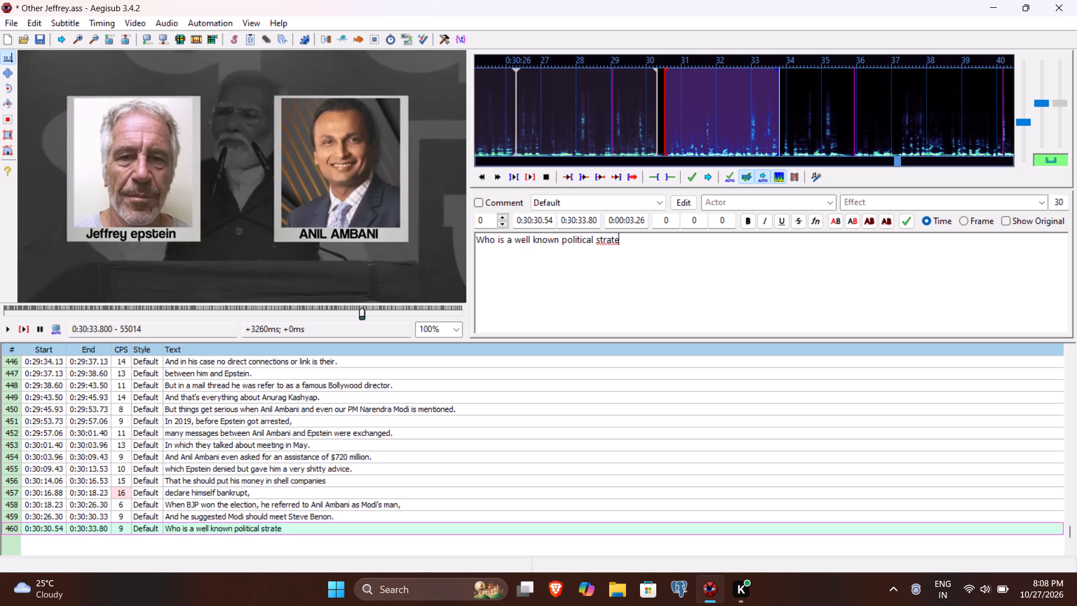
{"action": "type", "text": "gist of"}
{"action": "key", "text": "space"}
{"action": "type", "text": "US"}
{"action": "key", "text": "period"}
{"action": "key", "text": "Return"}
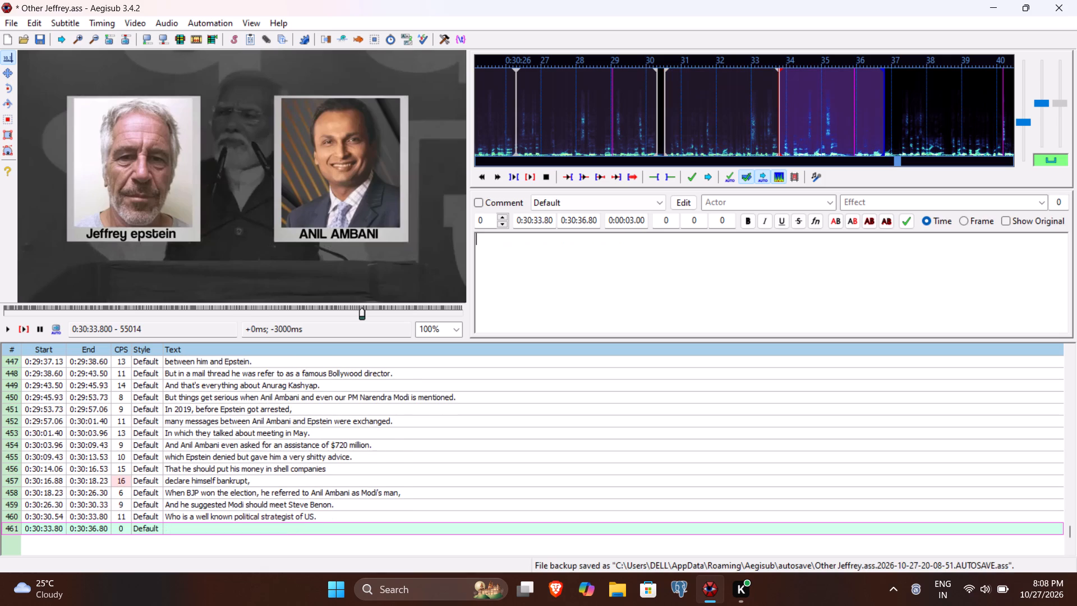
Play and replay the video for line 461 to find where the sentence ends, and set its end time to 0:30:37.20.
{"action": "left_click", "coordinate": [28, 327]}
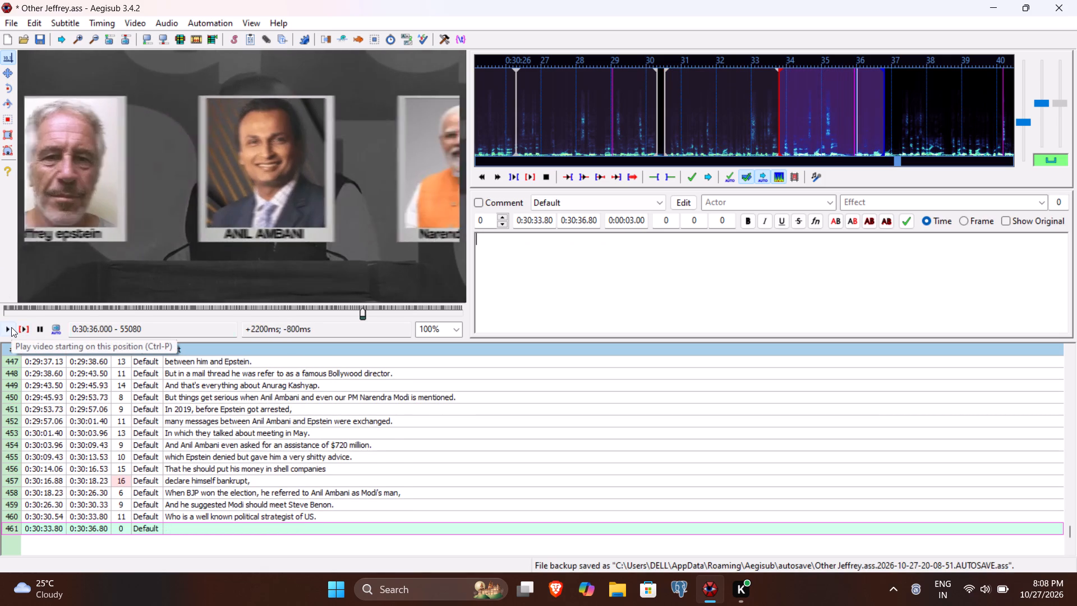
{"action": "left_click", "coordinate": [11, 327]}
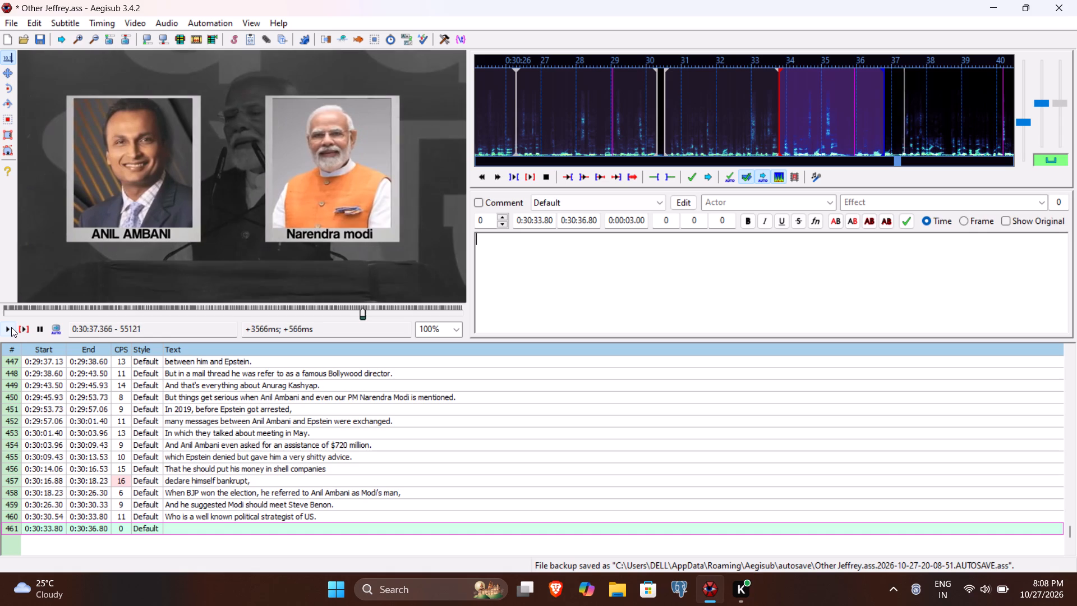
{"action": "left_click", "coordinate": [11, 327]}
{"action": "left_click", "coordinate": [21, 328]}
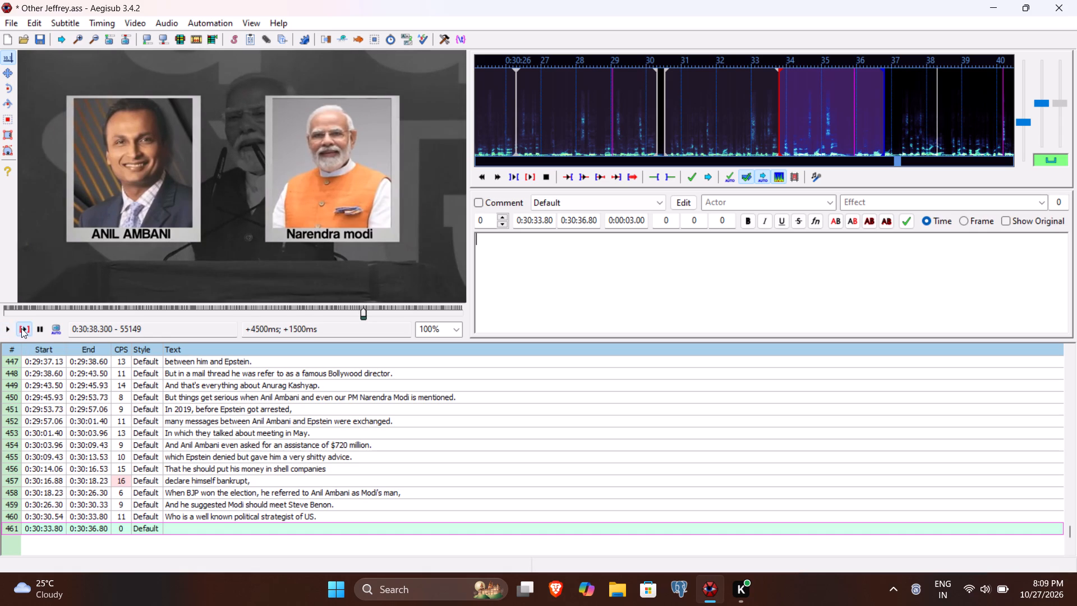
{"action": "double_click", "coordinate": [6, 331]}
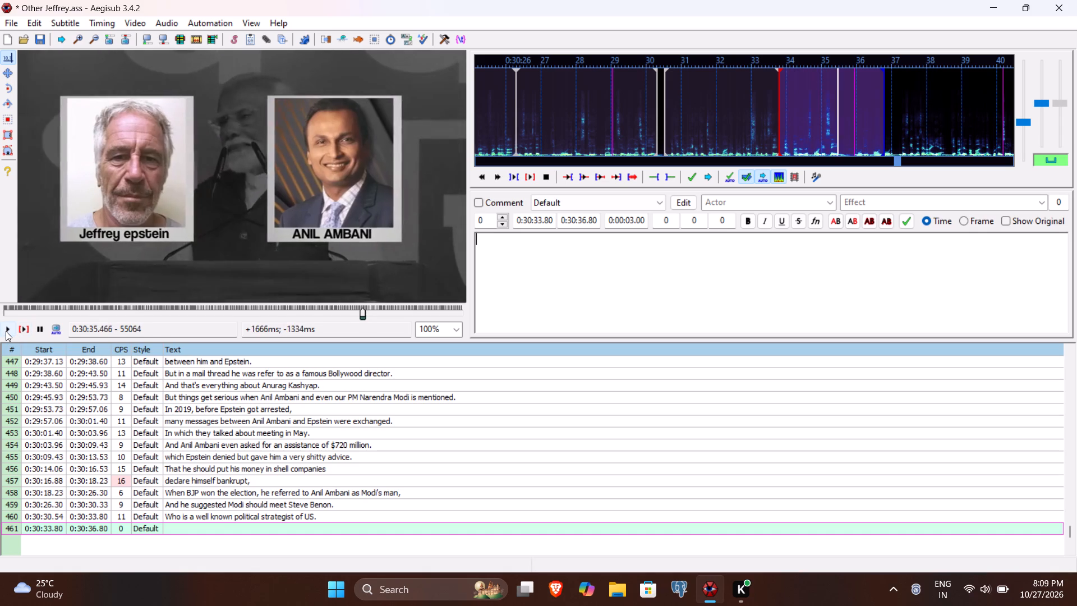
{"action": "left_click", "coordinate": [6, 331]}
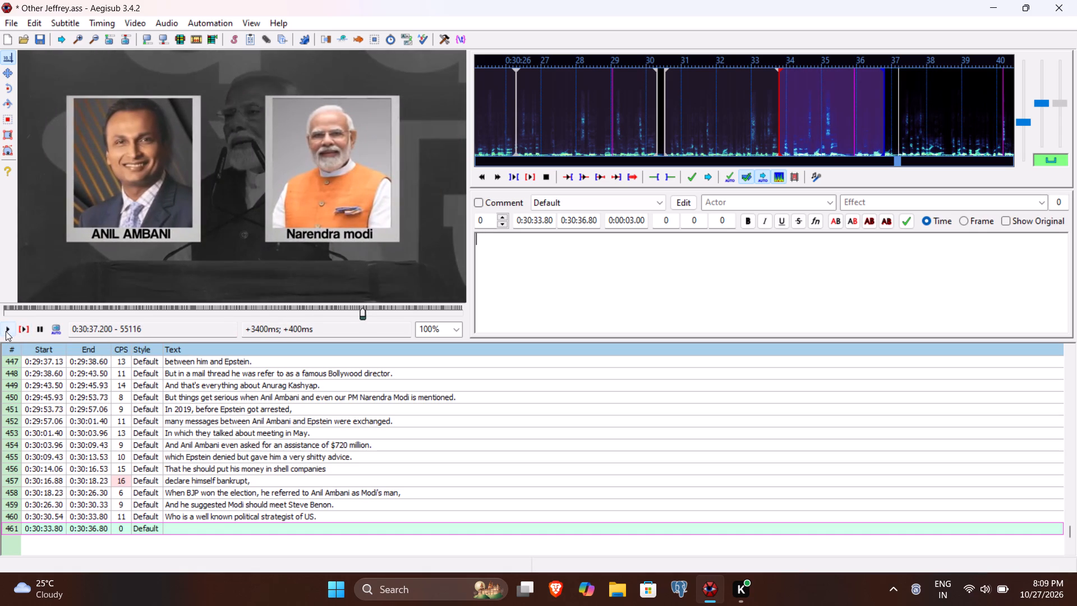
{"action": "left_click", "coordinate": [582, 222]}
{"action": "type", "text": "720"}
Enter "And Anil responded saying Modi onboard." as the text of line 461 and commit it.
{"action": "left_click", "coordinate": [561, 270]}
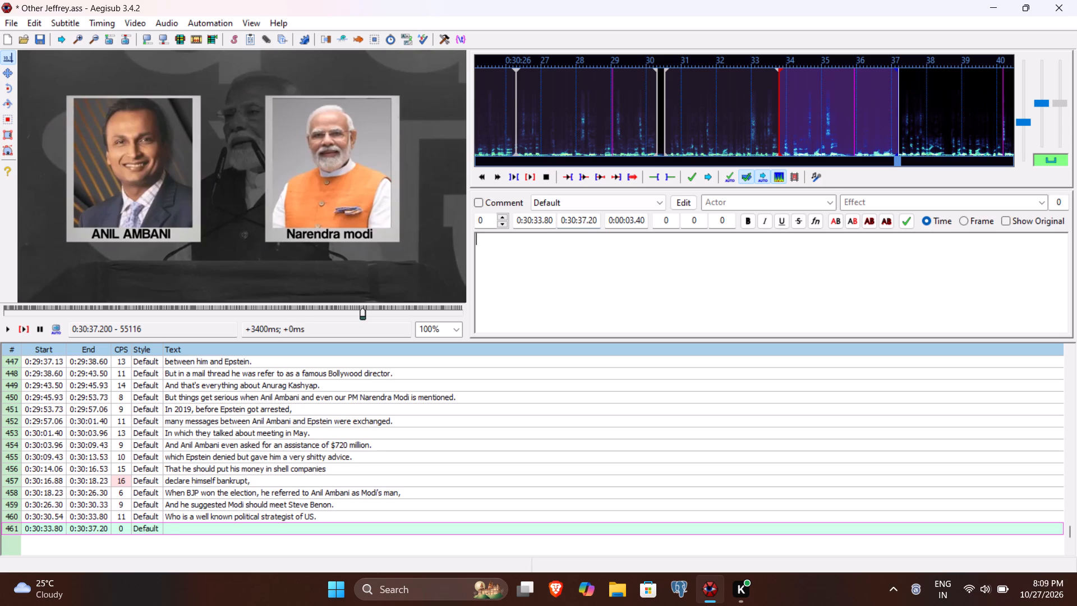
{"action": "type", "text": "And ANil"}
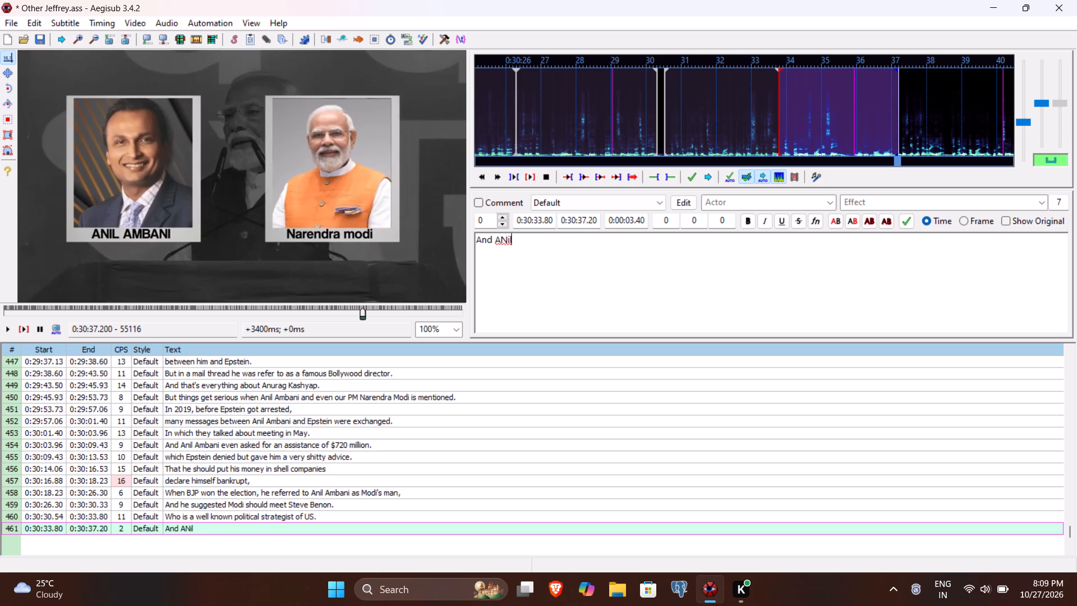
{"action": "key", "text": "BackSpace"}
{"action": "key", "text": "BackSpace"}
{"action": "key", "text": "BackSpace"}
{"action": "type", "text": "nil responded saying"}
{"action": "key", "text": "space"}
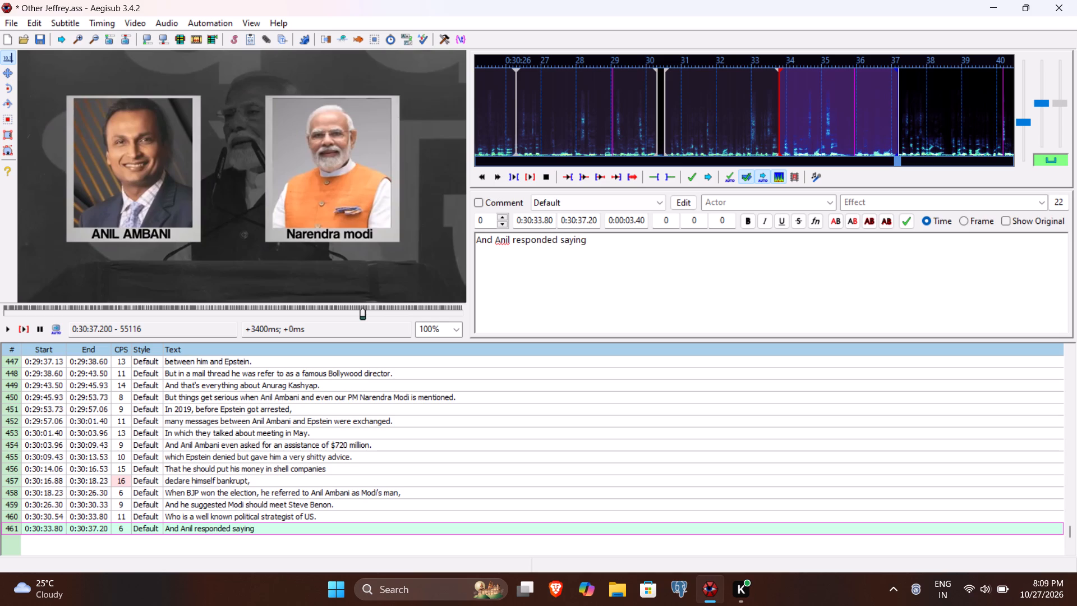
{"action": "type", "text": "Modi onboard"}
{"action": "key", "text": "period"}
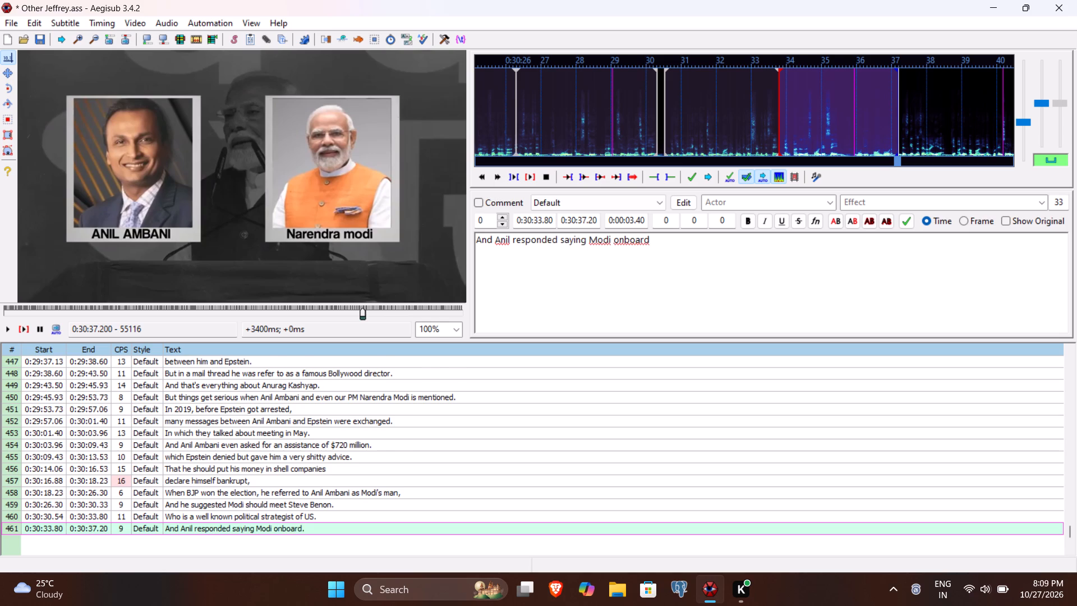
{"action": "key", "text": "Return"}
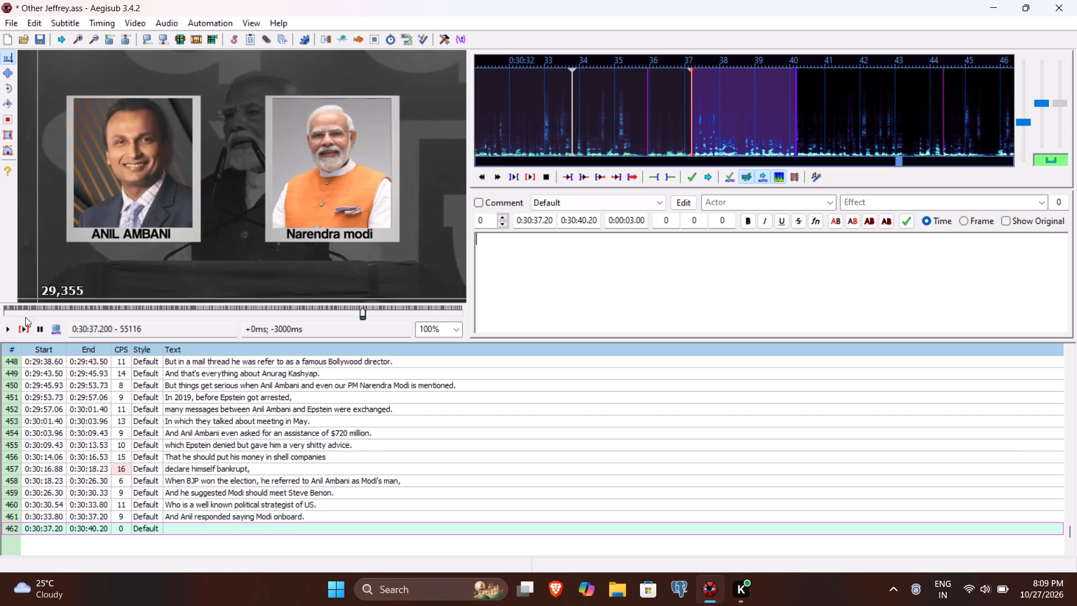
Play the video through the next spoken sentence and set line 462's end time to 0:30:43.33.
{"action": "left_click", "coordinate": [27, 331]}
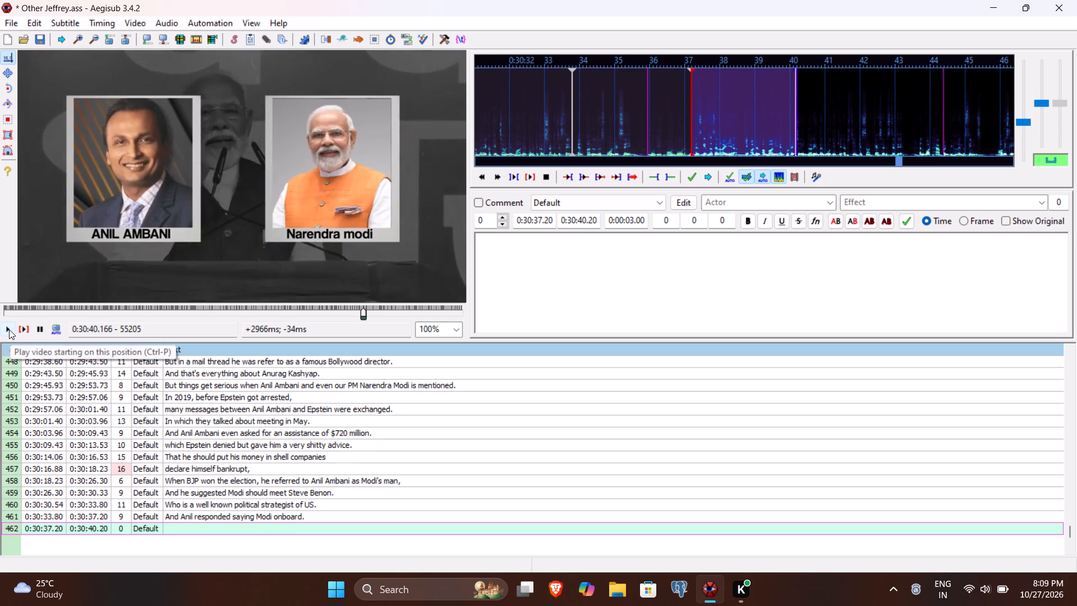
{"action": "left_click", "coordinate": [9, 329]}
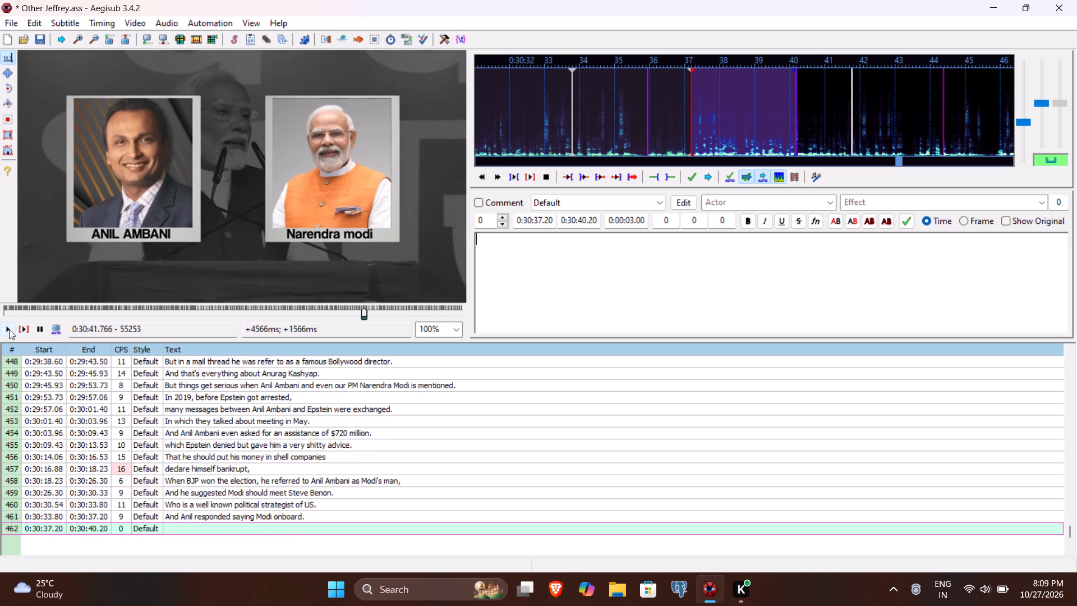
{"action": "left_click", "coordinate": [9, 329]}
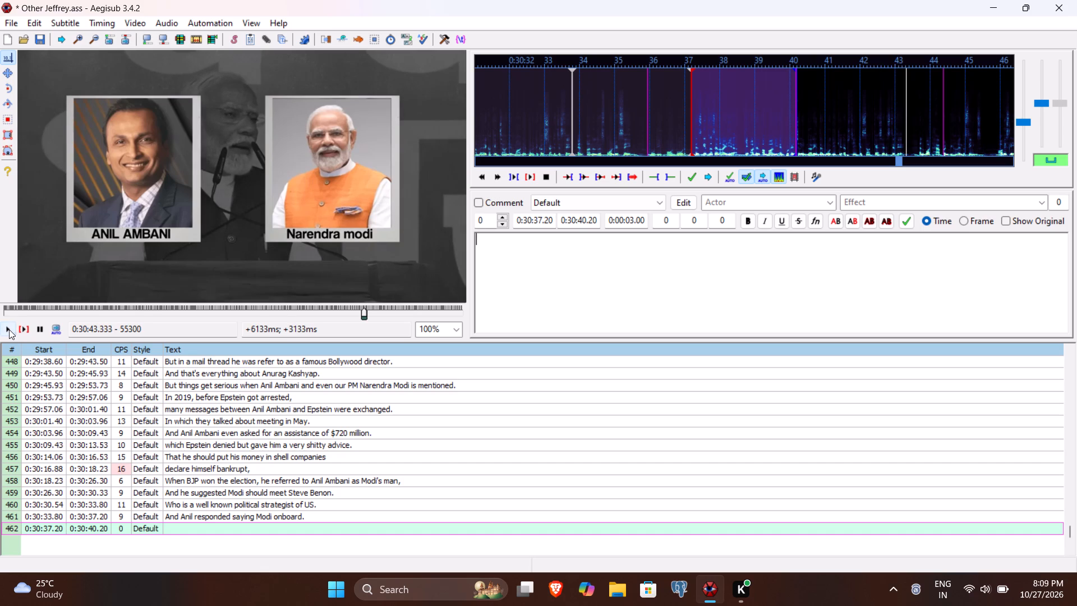
{"action": "left_click", "coordinate": [583, 223]}
{"action": "type", "text": "333"}
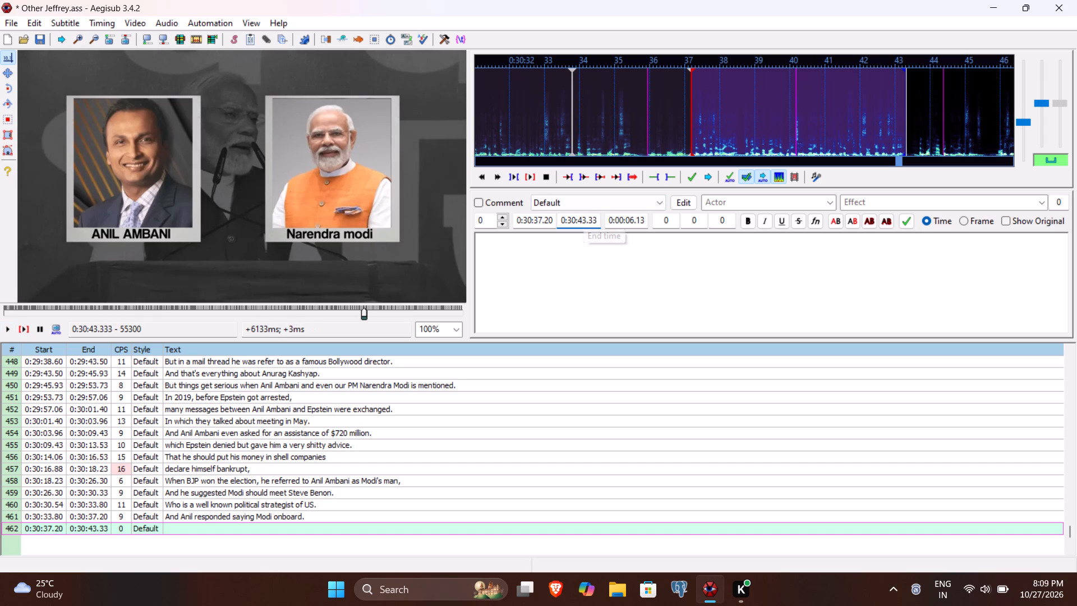
Enter "This gives us an idea of how Anil Ambani and potentially Modi had their relation with Epstein." as line 462's text, save and commit it.
{"action": "left_click", "coordinate": [563, 292]}
{"action": "type", "text": "This gives us an i"}
{"action": "type", "text": "dea of how Anil Ambani and pot"}
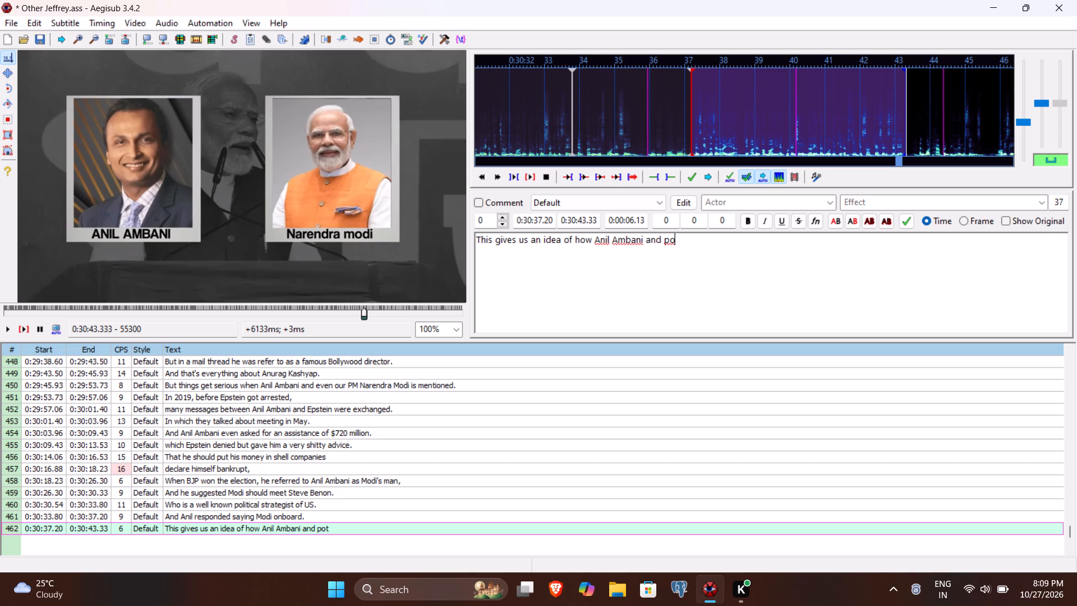
{"action": "type", "text": "entially"}
{"action": "key", "text": "space"}
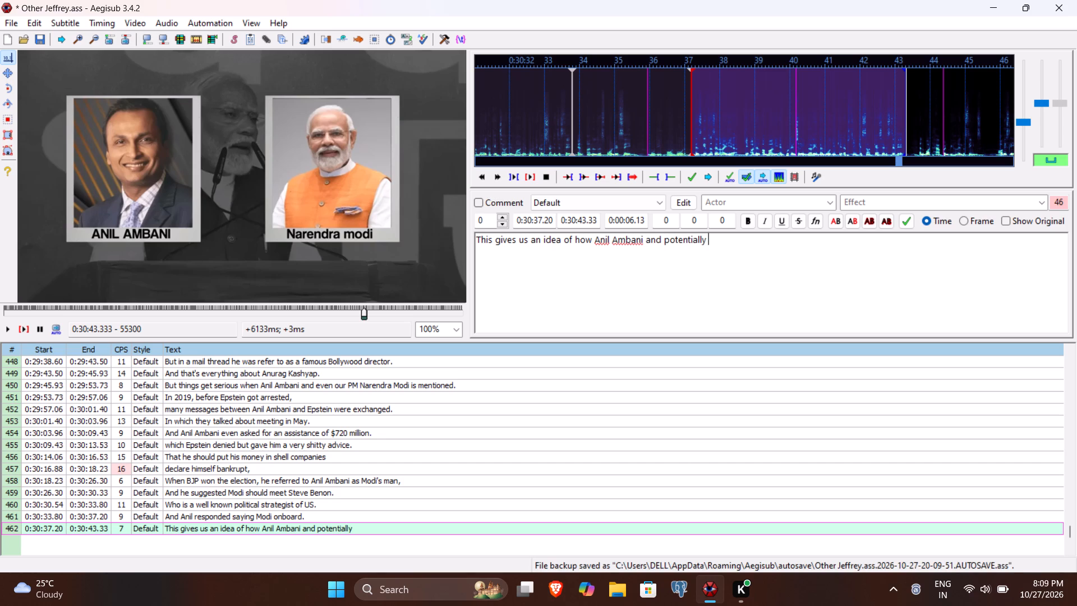
{"action": "type", "text": "Modi h"}
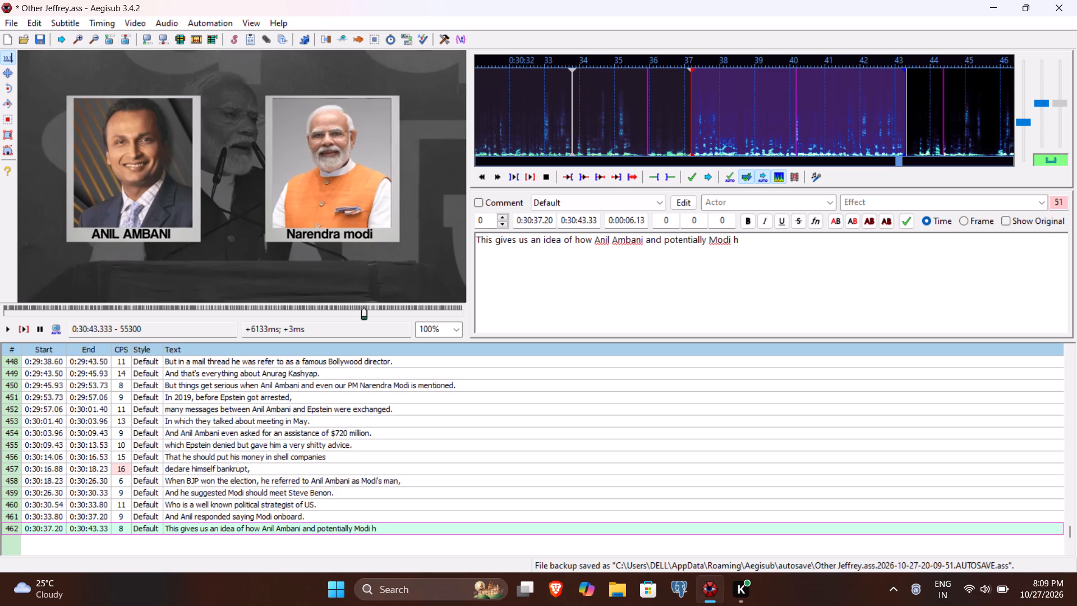
{"action": "type", "text": "ad their relation with"}
{"action": "key", "text": "space"}
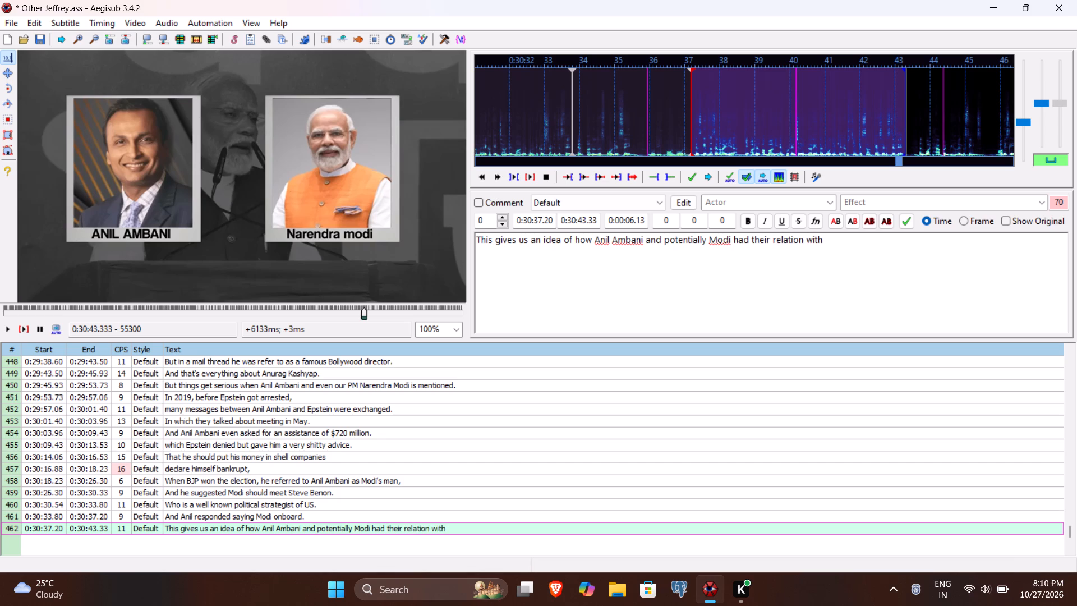
{"action": "key", "text": "shift+e"}
{"action": "type", "text": "pstien"}
{"action": "key", "text": "BackSpace"}
{"action": "key", "text": "BackSpace"}
{"action": "key", "text": "BackSpace"}
{"action": "type", "text": "ein,"}
{"action": "key", "text": "BackSpace"}
{"action": "key", "text": "period"}
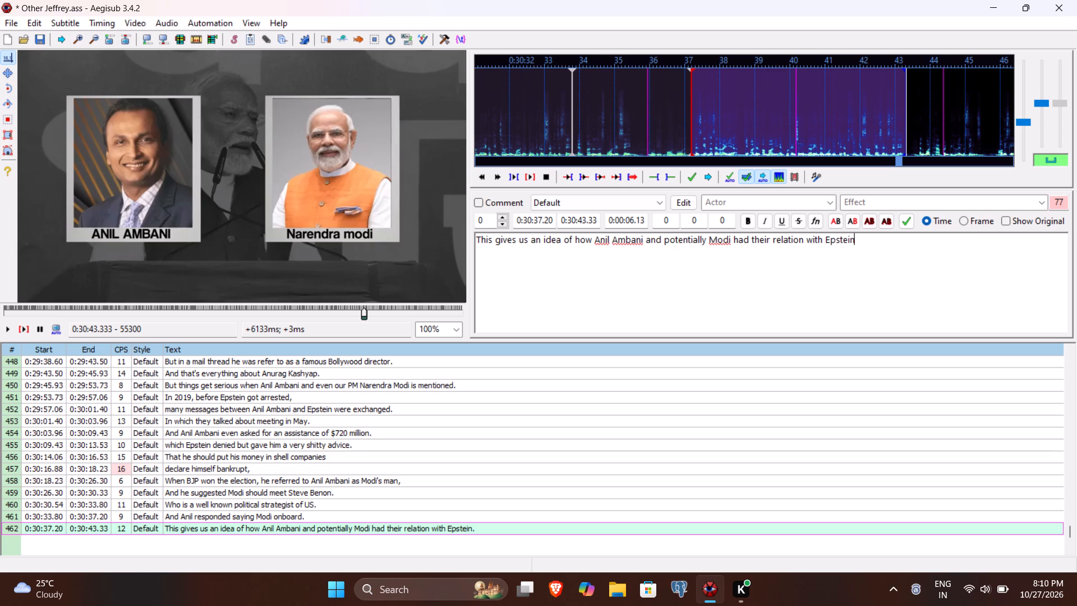
{"action": "key", "text": "ctrl+s"}
{"action": "key", "text": "Return"}
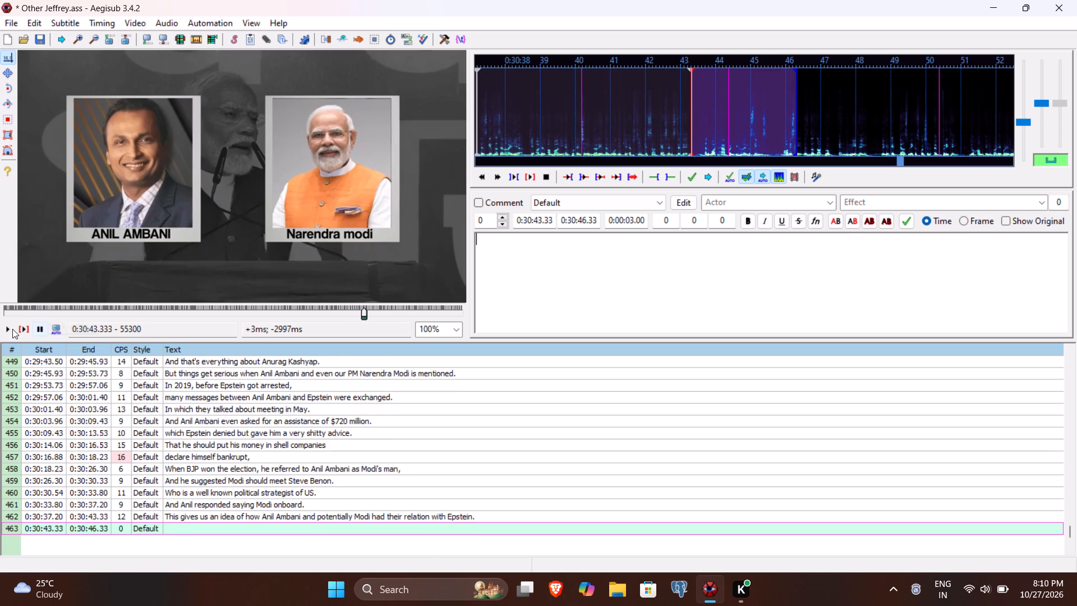
Play the video through the next spoken phrase and set line 463's end time to 0:30:45.63.
{"action": "left_click", "coordinate": [12, 329]}
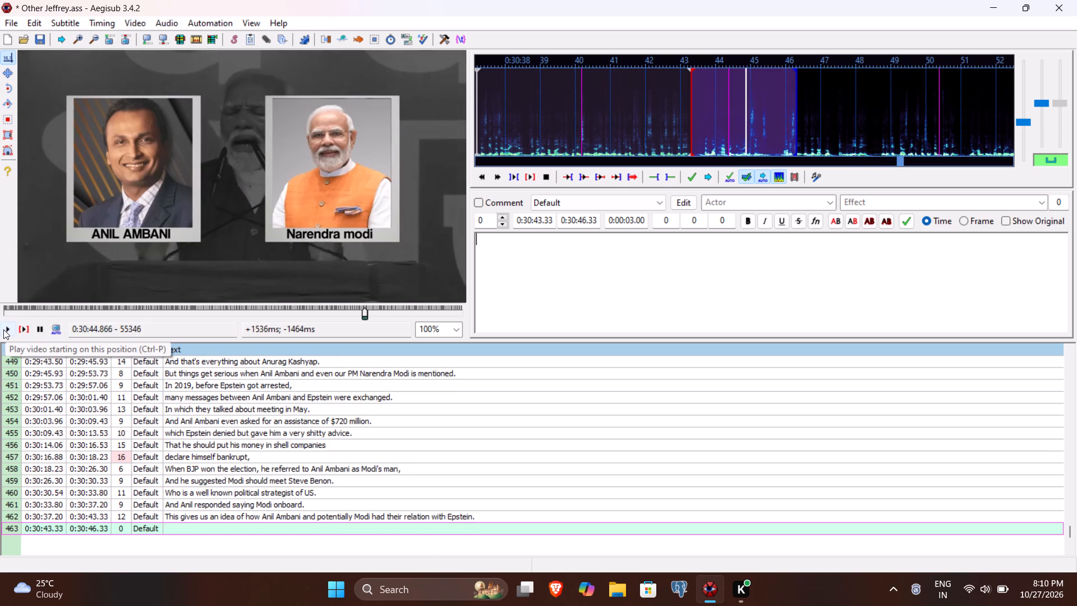
{"action": "left_click", "coordinate": [3, 329]}
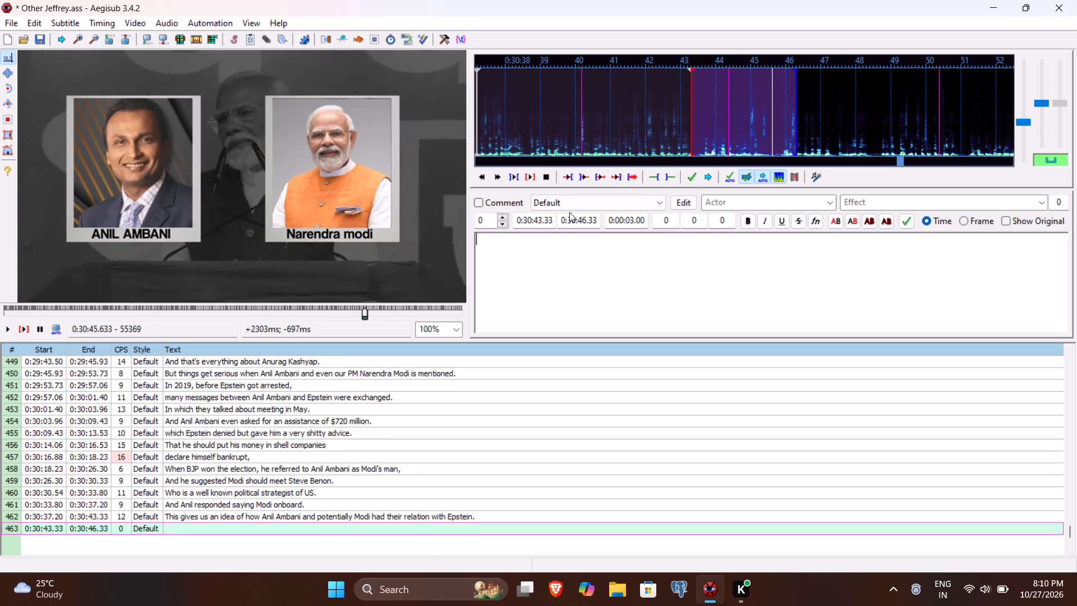
{"action": "left_click", "coordinate": [582, 223]}
{"action": "key", "text": "5"}
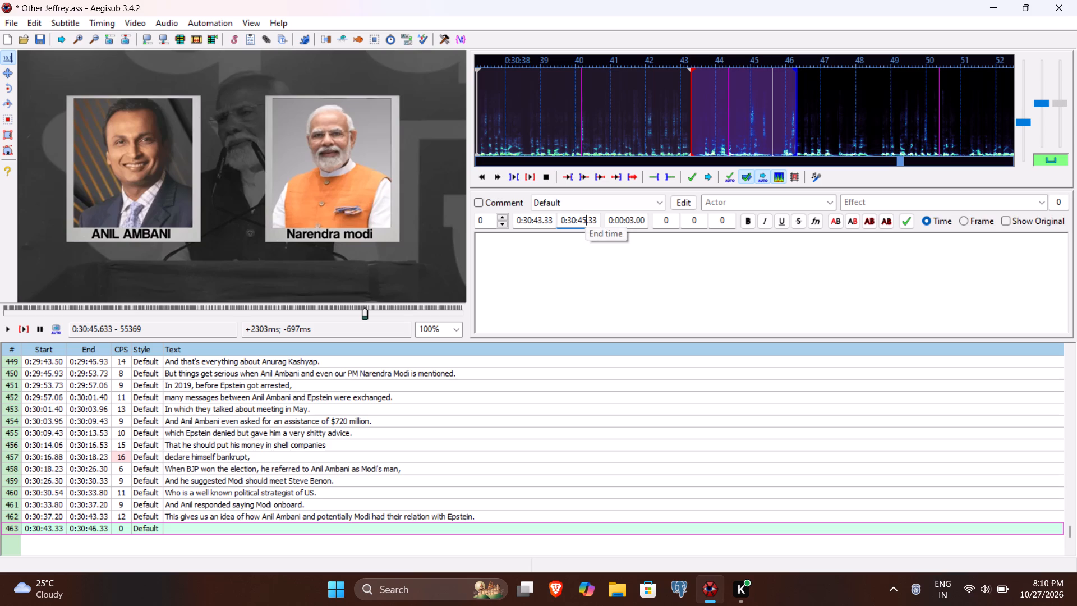
{"action": "type", "text": "63"}
Enter "And what happened behind the scenes." as the text of line 463, save the file and commit the line.
{"action": "left_click", "coordinate": [564, 287]}
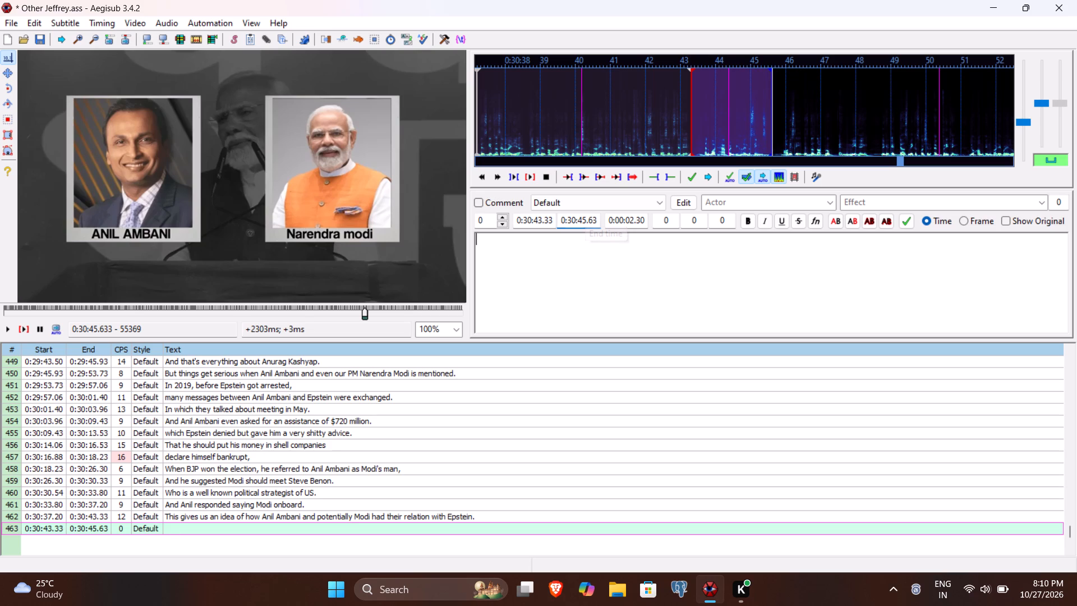
{"action": "type", "text": "And what happened behind the sc"}
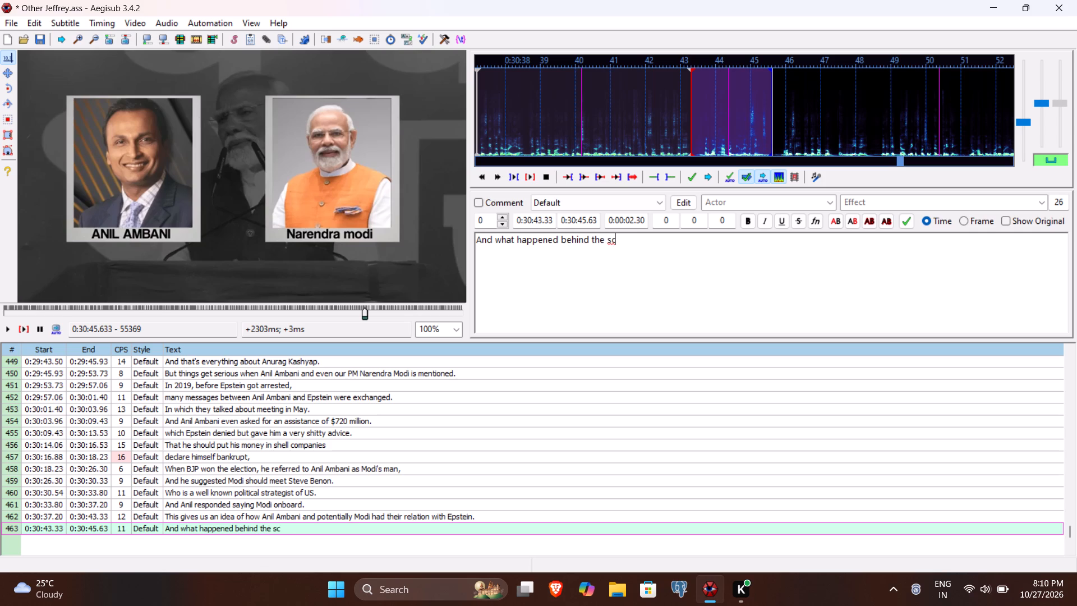
{"action": "type", "text": "ne"}
{"action": "key", "text": "BackSpace"}
{"action": "key", "text": "BackSpace"}
{"action": "type", "text": "enes"}
{"action": "key", "text": "period"}
{"action": "key", "text": "ctrl+s"}
{"action": "key", "text": "Return"}
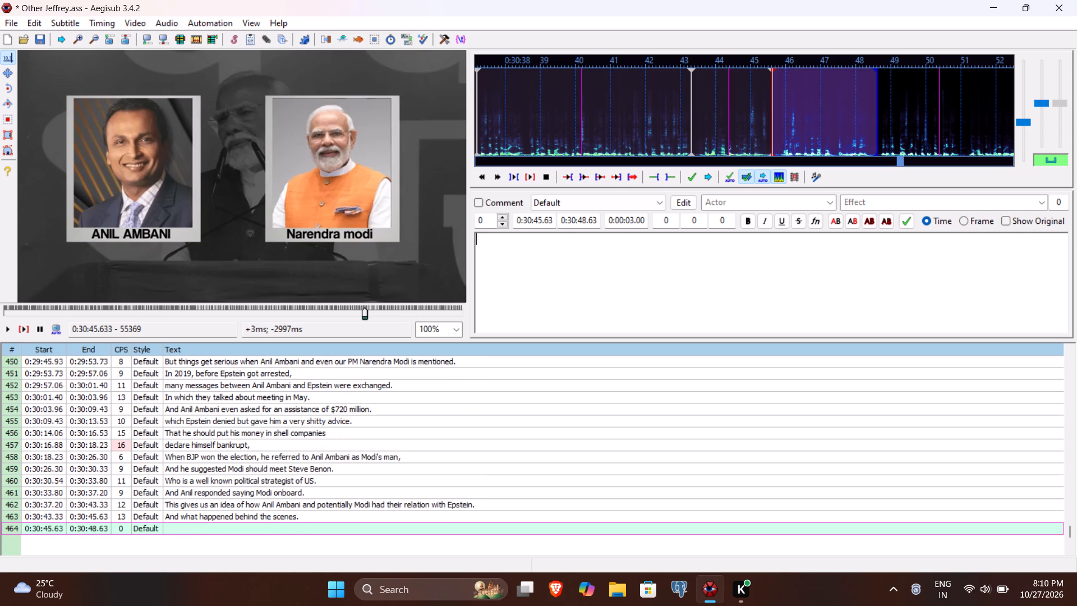
Close the subtitle editor with Other Jeffrey.ass open.
{"action": "left_click", "coordinate": [1076, 0]}
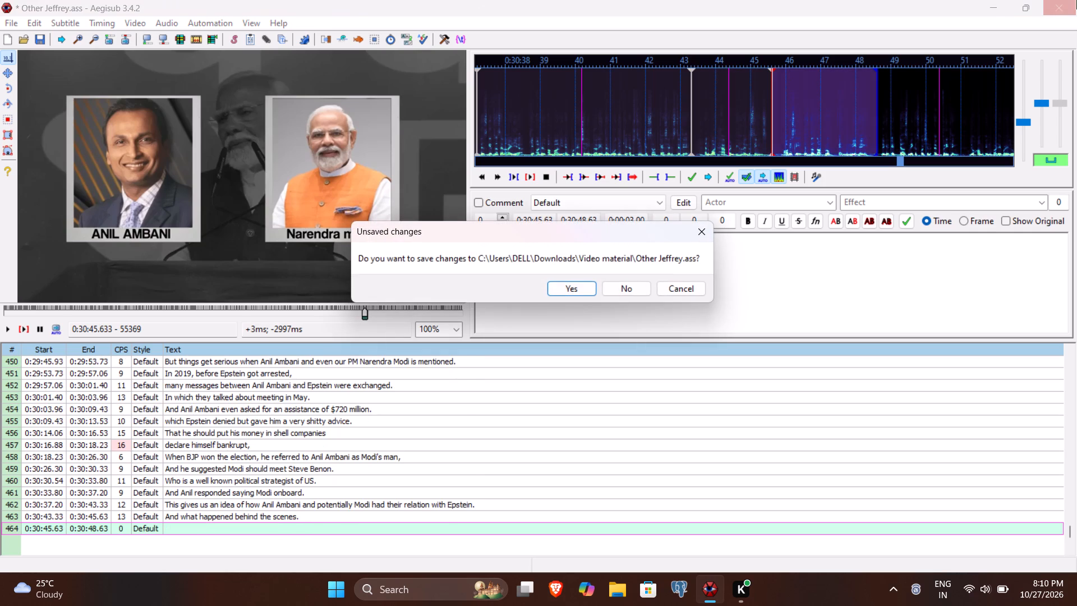
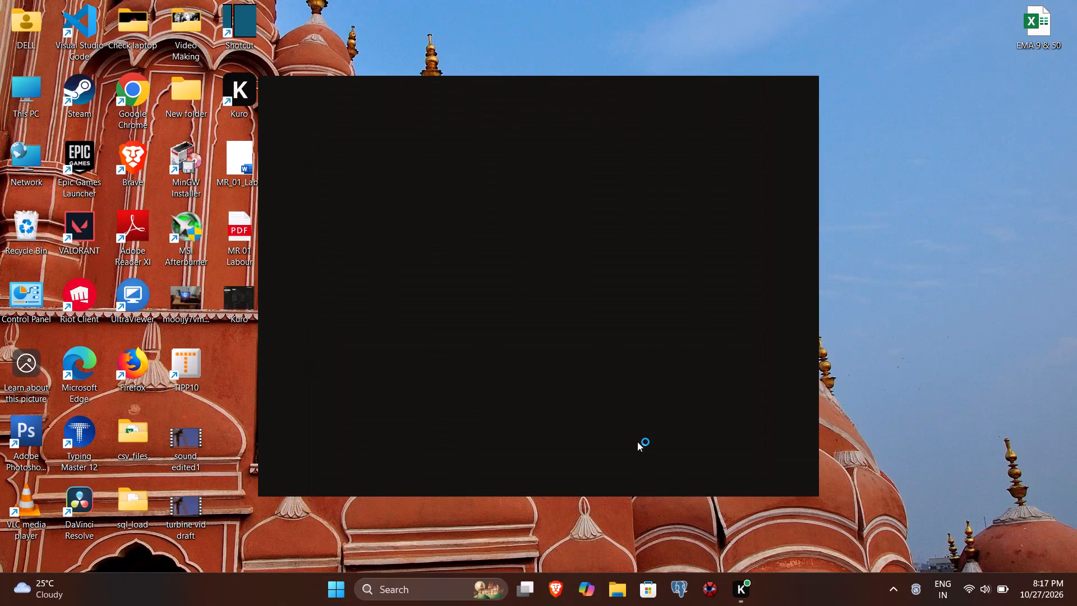
Play line 464, enter "Obviously this doesn't prove anything." as its text and commit the line.
{"action": "key", "text": "Return"}
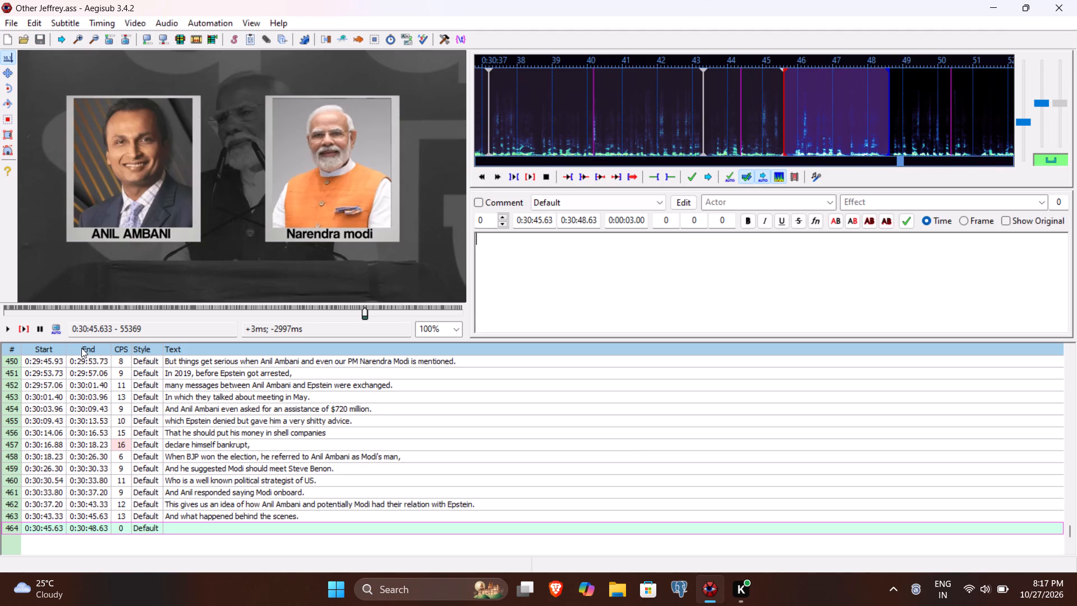
{"action": "left_click", "coordinate": [25, 325]}
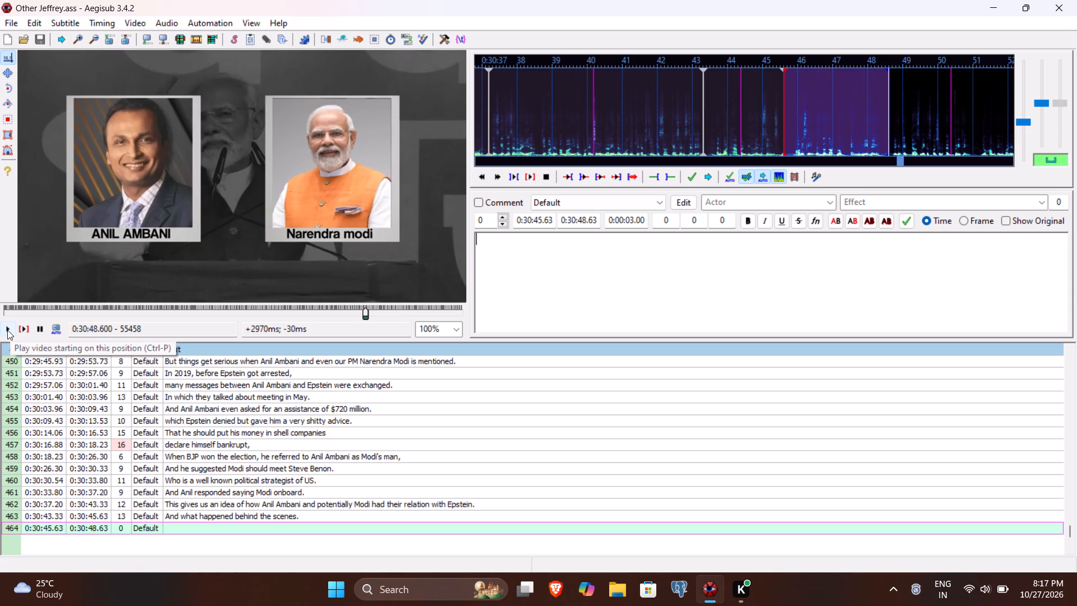
{"action": "left_click", "coordinate": [26, 331]}
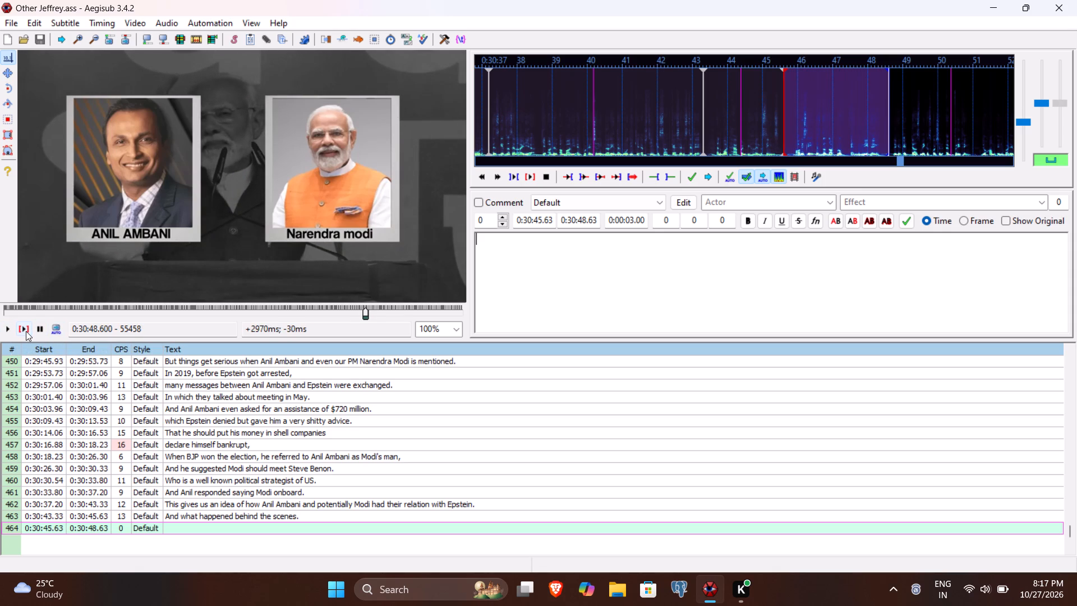
{"action": "type", "text": "Ob"}
{"action": "key", "text": "BackSpace"}
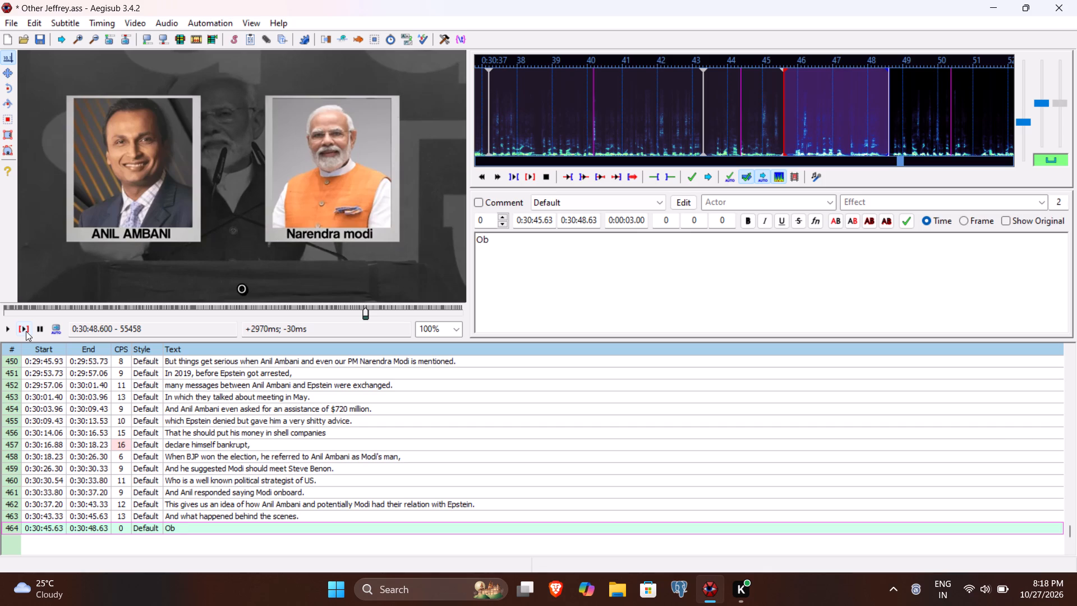
{"action": "type", "text": "bvious"}
{"action": "type", "text": "ly this doesn"}
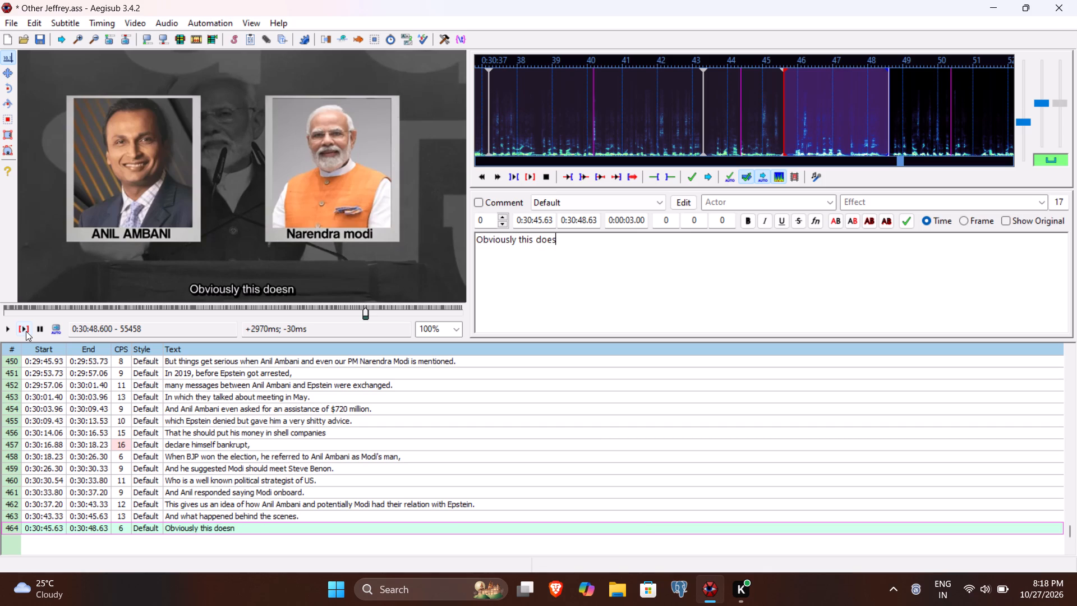
{"action": "type", "text": "'t prove anything."}
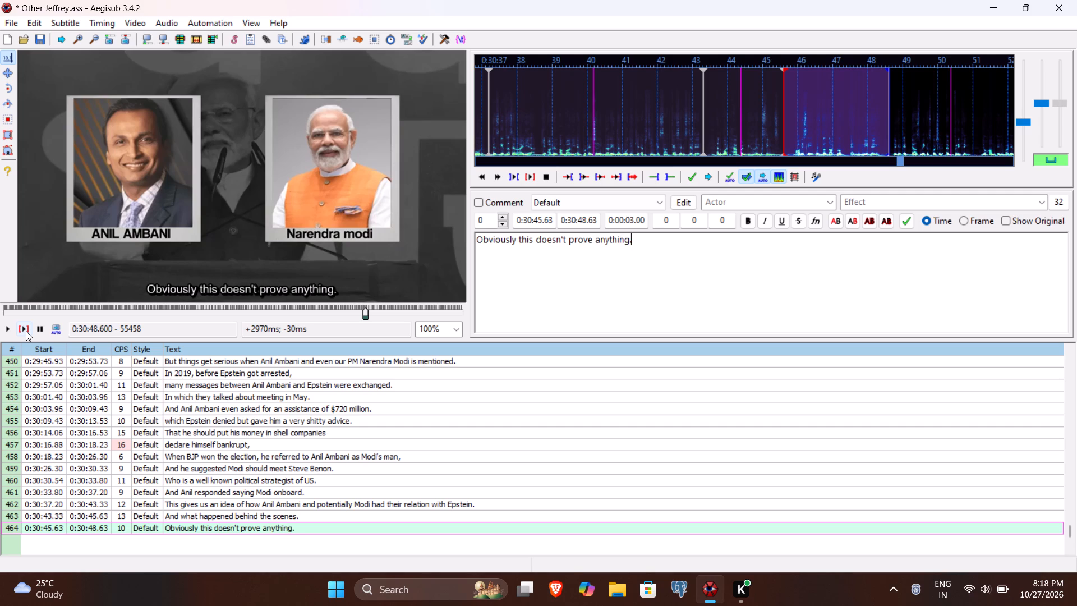
{"action": "key", "text": "Return"}
Play the video through the next spoken phrase and set line 465's end time to 0:30:51.03.
{"action": "left_click", "coordinate": [26, 330]}
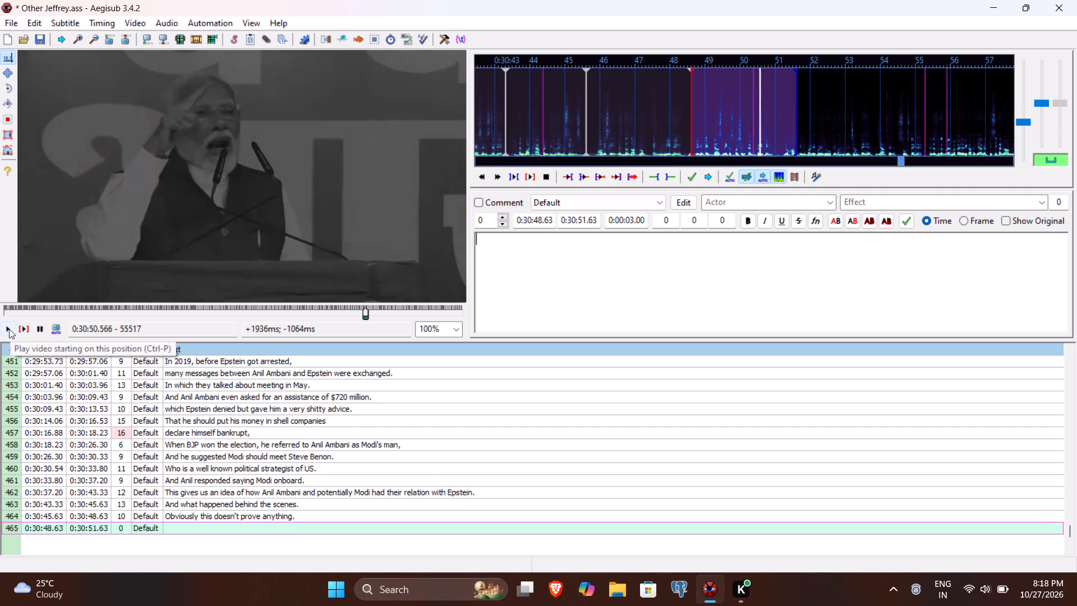
{"action": "left_click", "coordinate": [9, 329]}
{"action": "double_click", "coordinate": [9, 329]}
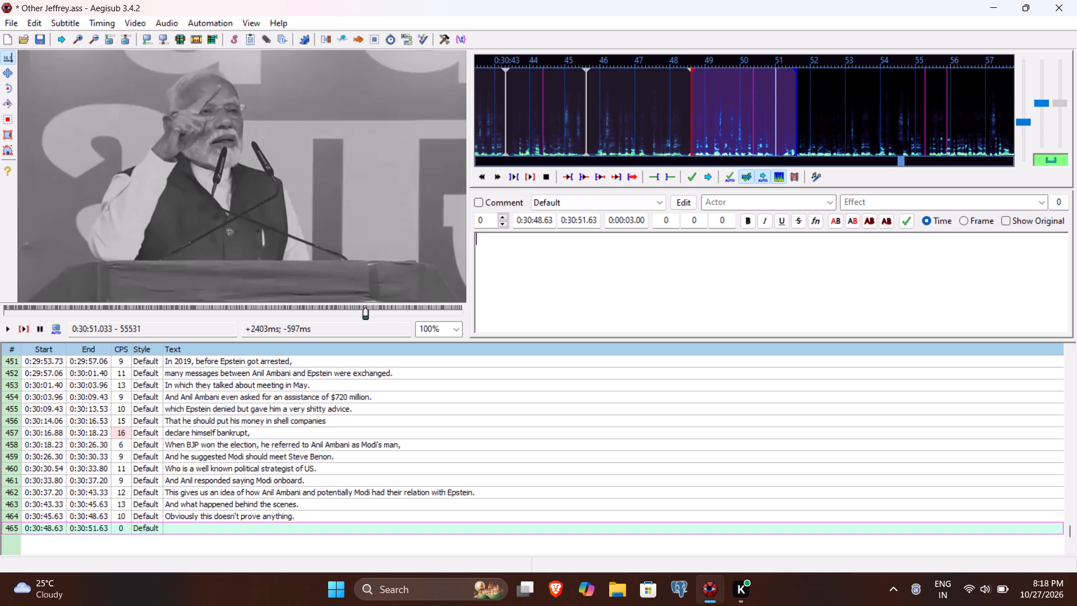
{"action": "left_click", "coordinate": [587, 218]}
{"action": "type", "text": "03"}
Enter "But it does makes us question everything." as the text of line 465 and commit the line.
{"action": "left_click", "coordinate": [565, 267]}
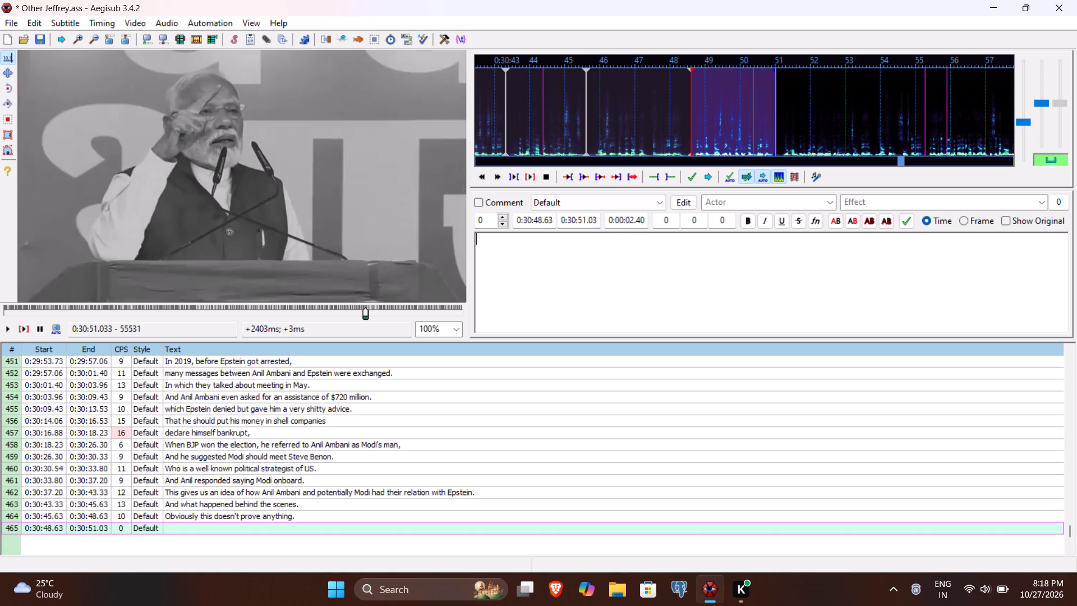
{"action": "type", "text": "But it does makes us question everythn"}
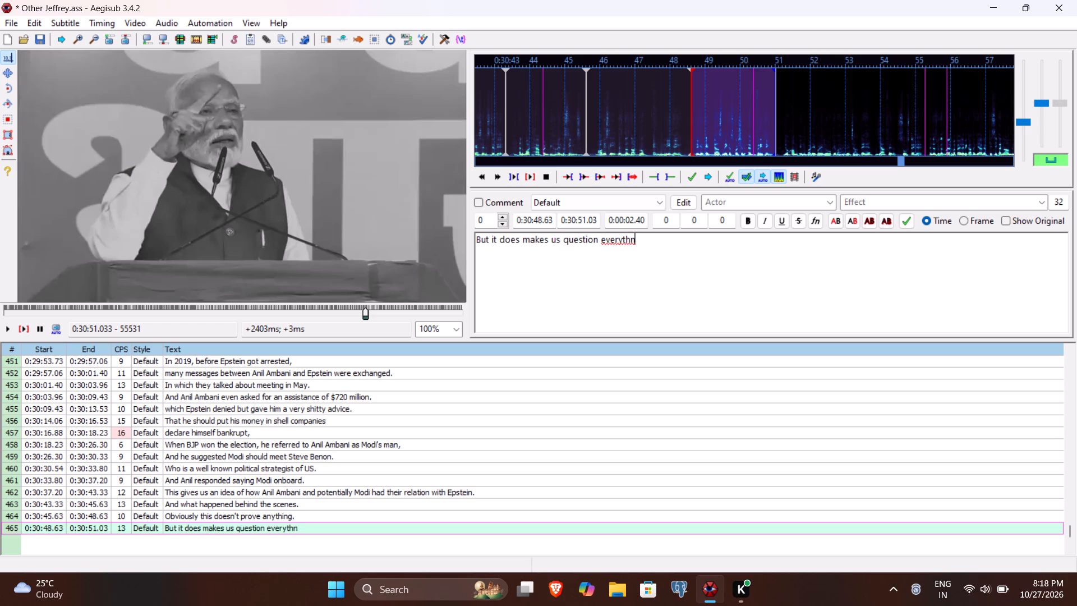
{"action": "key", "text": "BackSpace"}
{"action": "type", "text": "ing."}
{"action": "key", "text": "Return"}
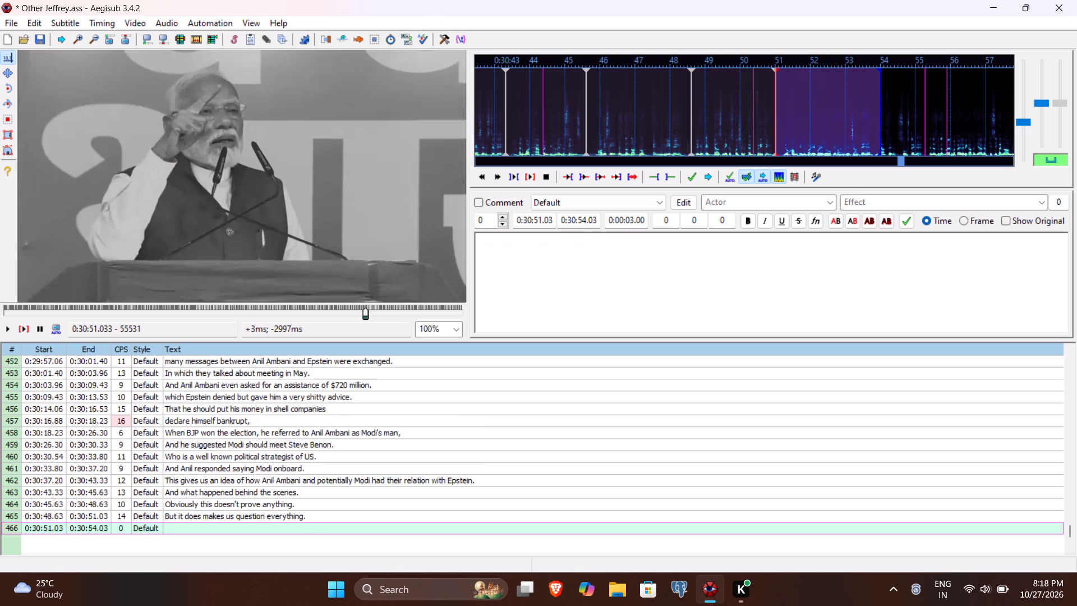
Play line 466, enter "The things we know about these big figures" as its text and commit the line.
{"action": "left_click", "coordinate": [24, 329]}
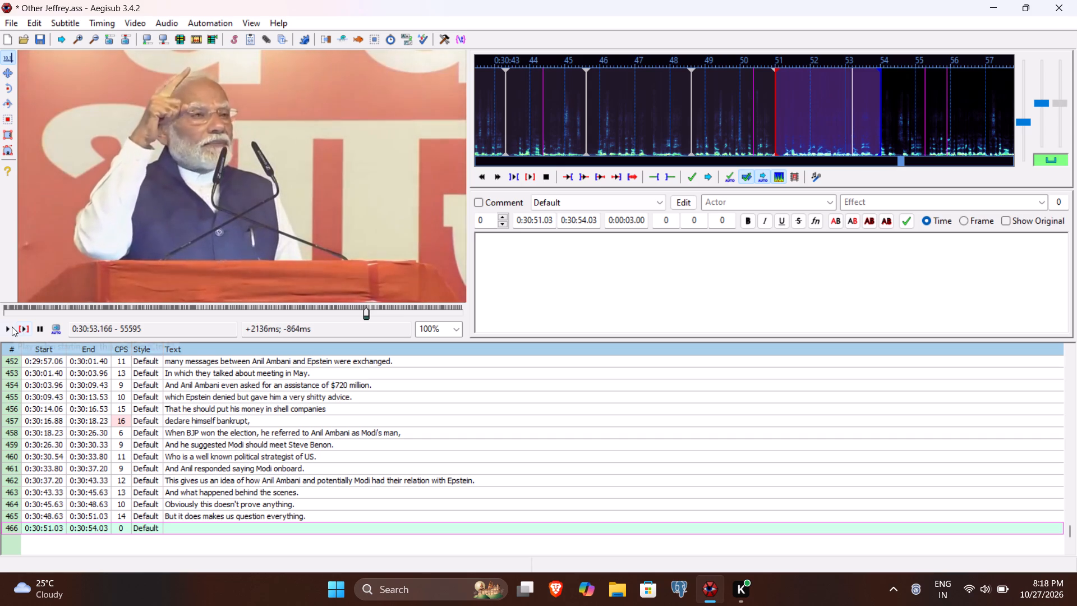
{"action": "left_click", "coordinate": [9, 325]}
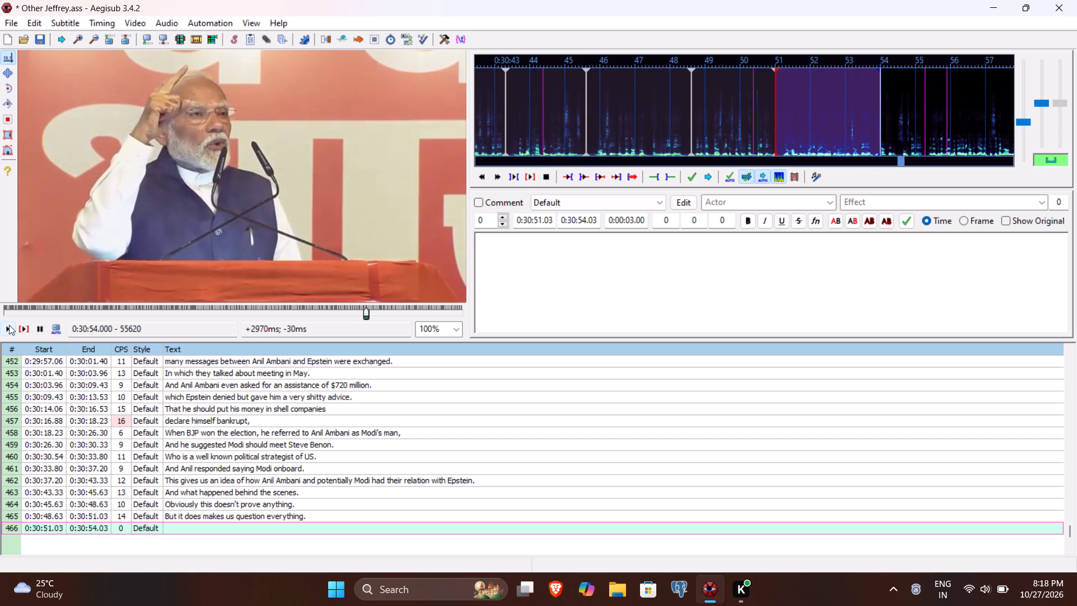
{"action": "type", "text": "The things we know about these big"}
{"action": "key", "text": "space"}
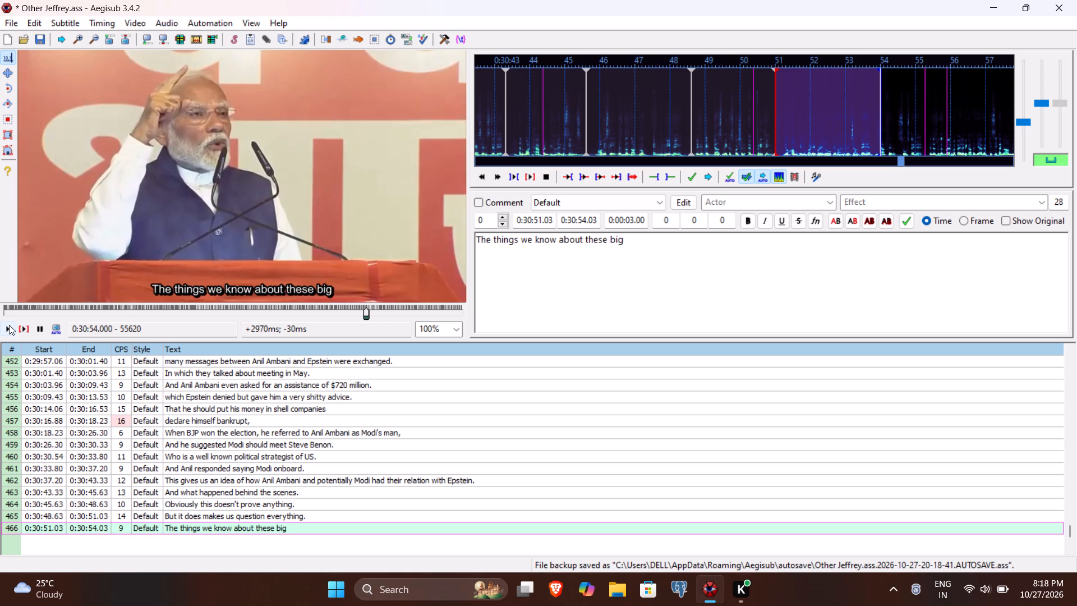
{"action": "type", "text": "figues"}
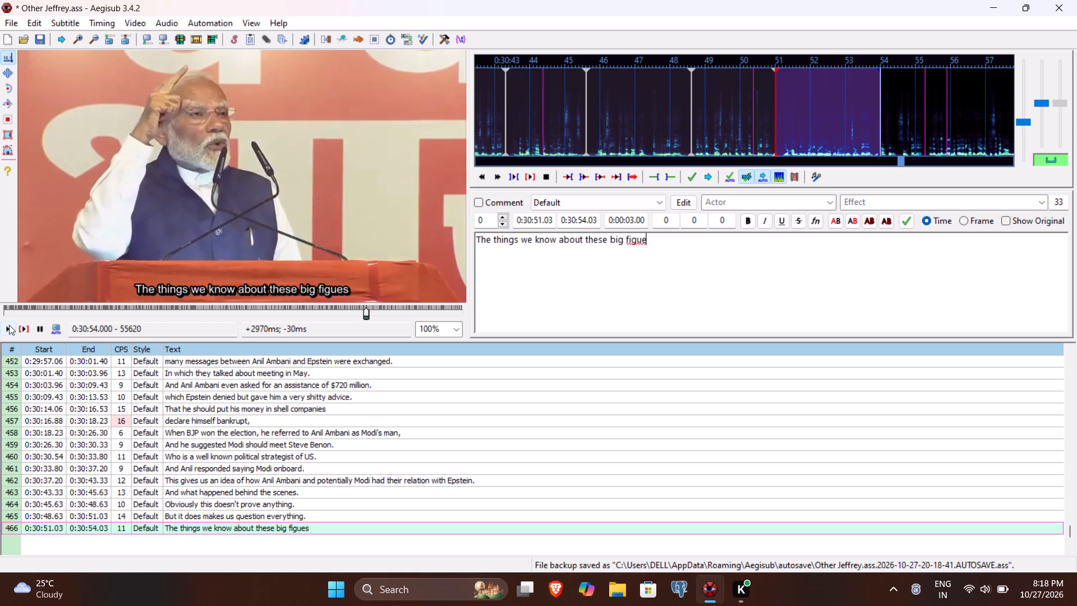
{"action": "key", "text": "BackSpace"}
{"action": "key", "text": "BackSpace"}
{"action": "type", "text": "res'"}
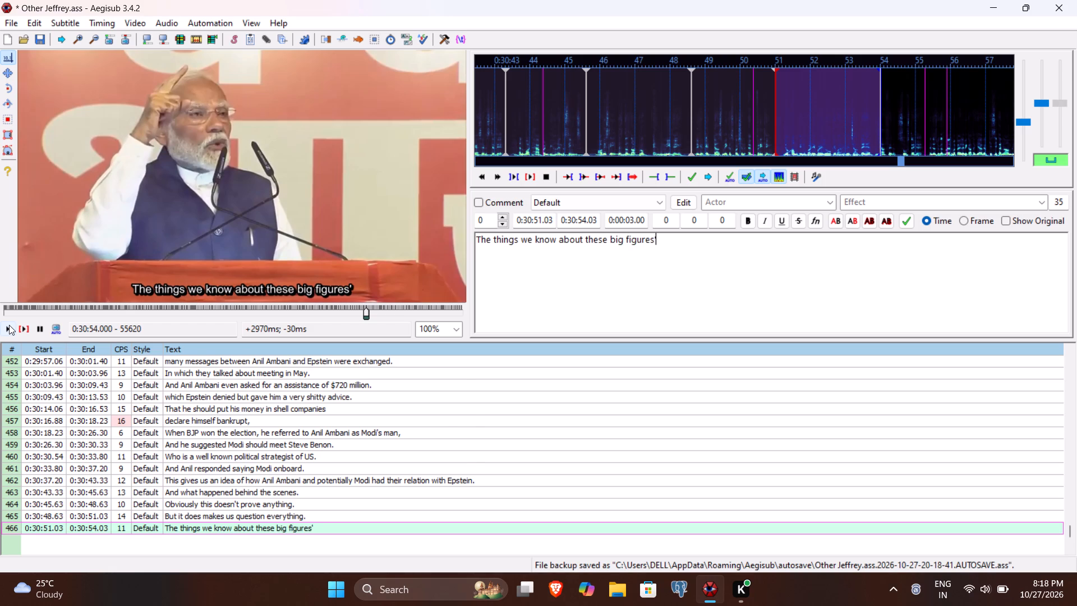
{"action": "key", "text": "BackSpace"}
{"action": "key", "text": "Return"}
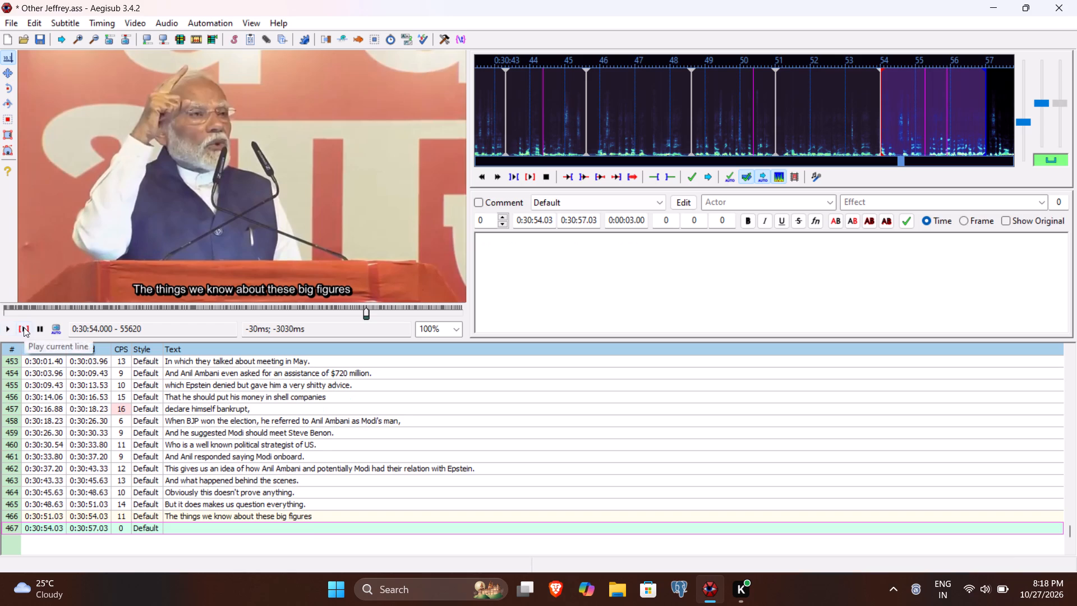
Play the video through the next spoken phrase and set line 467's end time to 0:30:55.30.
{"action": "left_click", "coordinate": [24, 327]}
{"action": "left_click", "coordinate": [8, 328]}
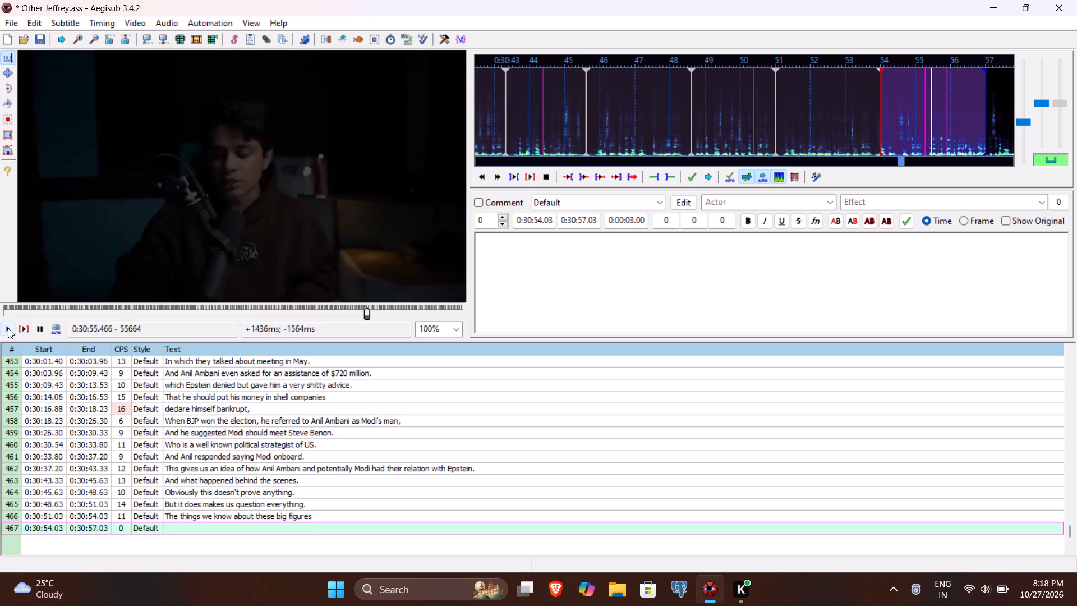
{"action": "left_click", "coordinate": [17, 328]}
{"action": "left_click", "coordinate": [7, 329]}
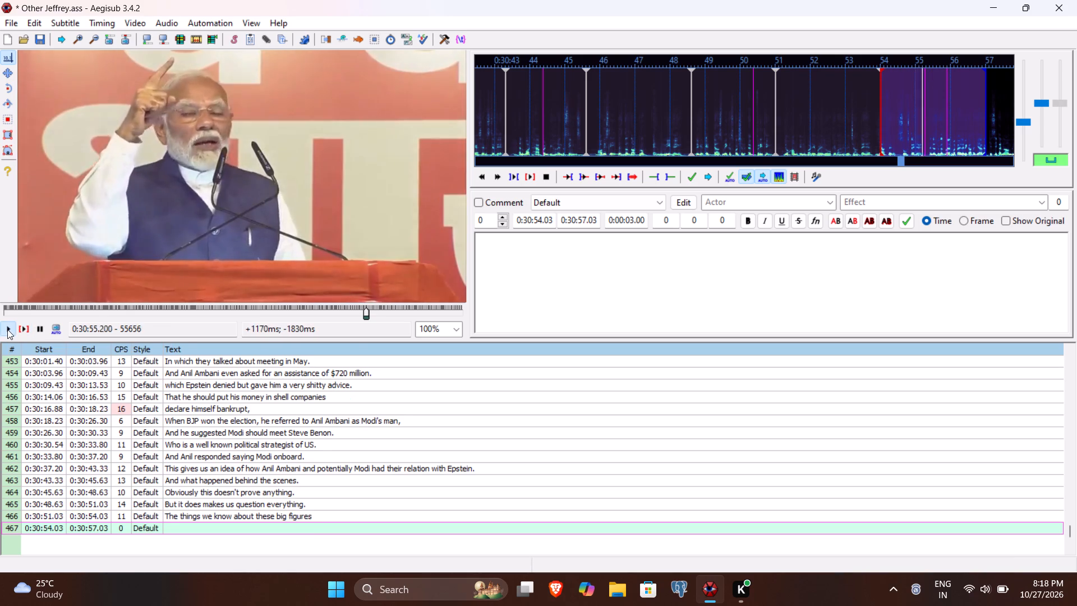
{"action": "left_click", "coordinate": [583, 222]}
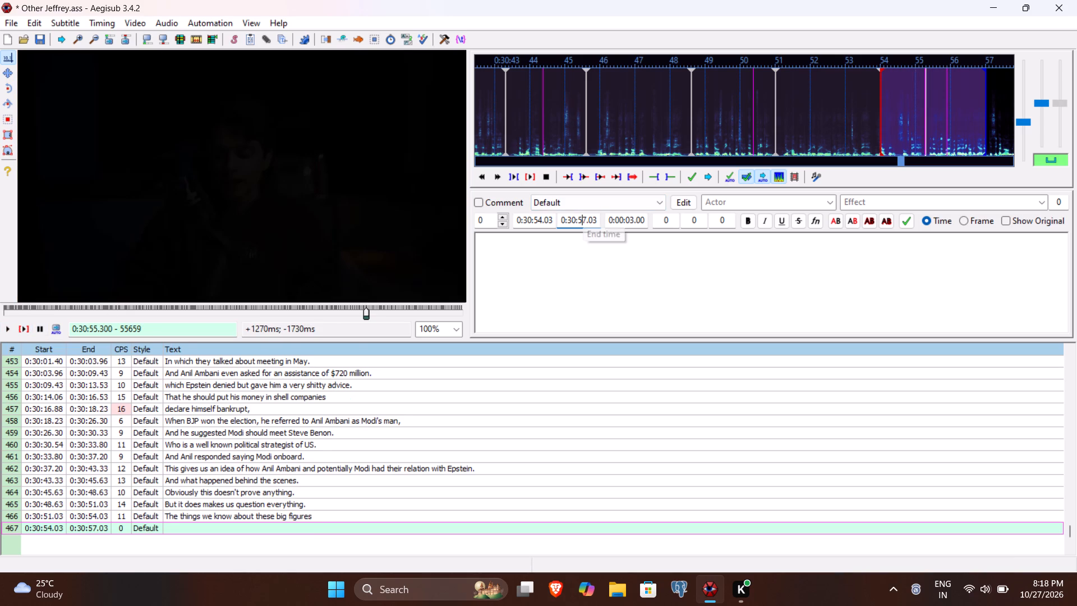
{"action": "type", "text": "530"}
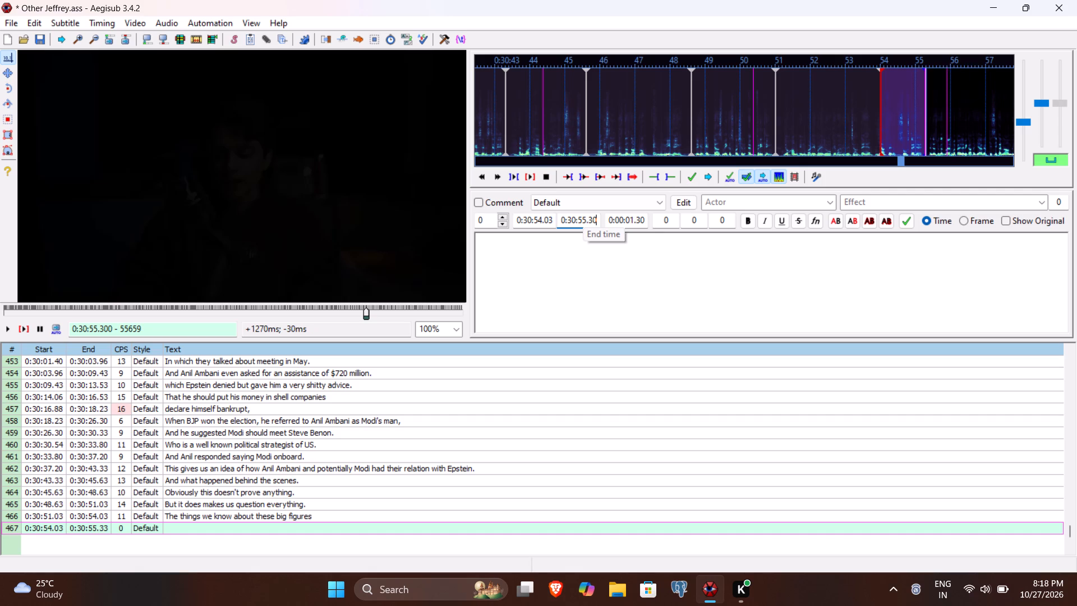
Enter "or think of them." as the text of line 467 and commit the line.
{"action": "left_click", "coordinate": [554, 281]}
{"action": "type", "text": "or think og"}
{"action": "key", "text": "space"}
{"action": "key", "text": "BackSpace"}
{"action": "key", "text": "BackSpace"}
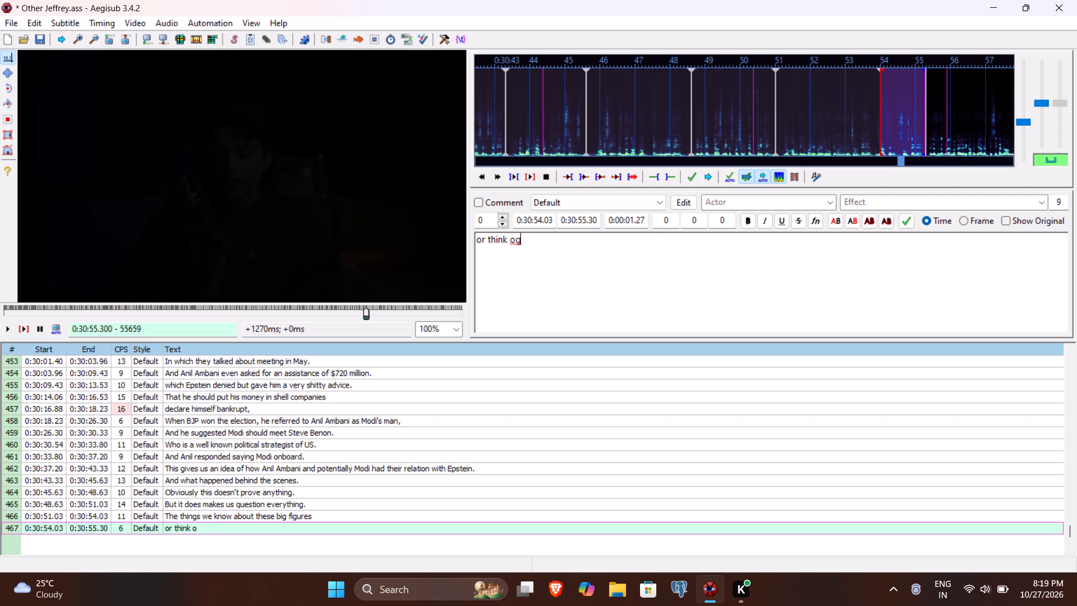
{"action": "type", "text": "f them."}
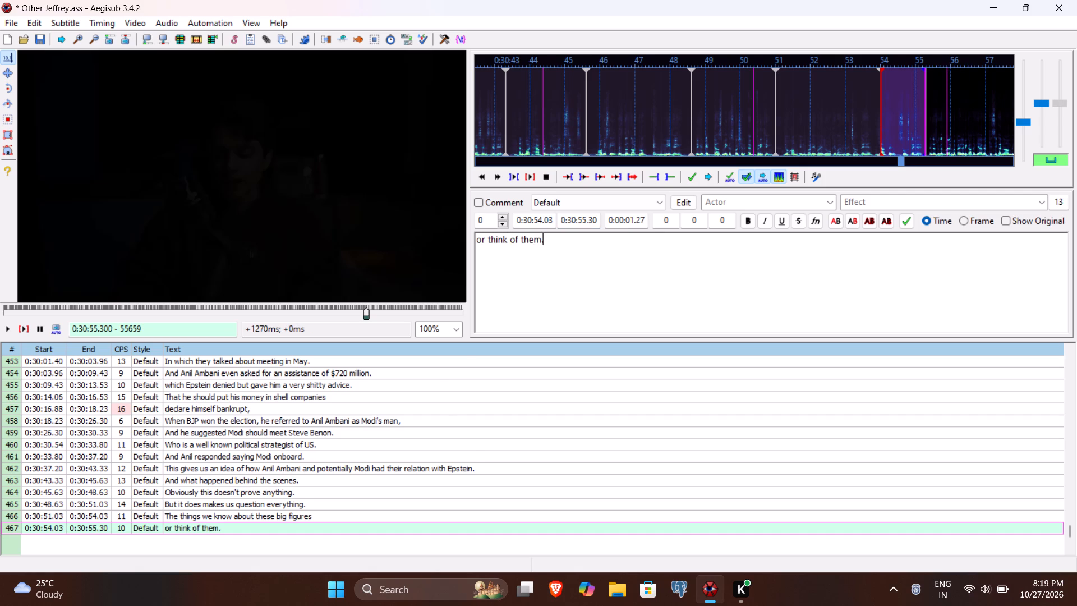
{"action": "key", "text": "Return"}
Play the video in short stretches through the next spoken sentence and set line 468's end time to 0:31:04.30.
{"action": "left_click", "coordinate": [31, 325]}
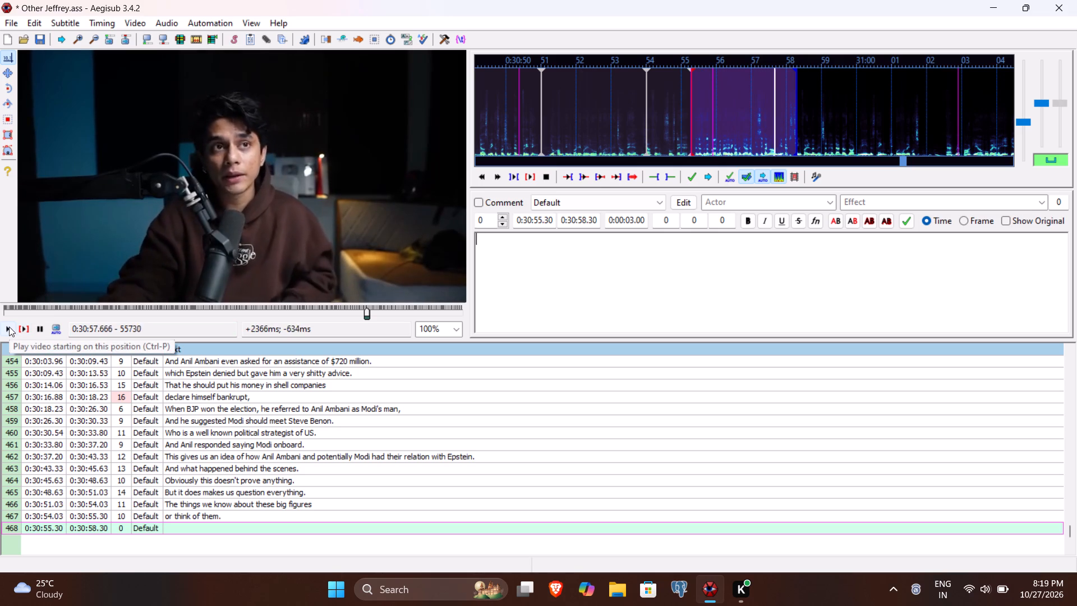
{"action": "left_click", "coordinate": [9, 327]}
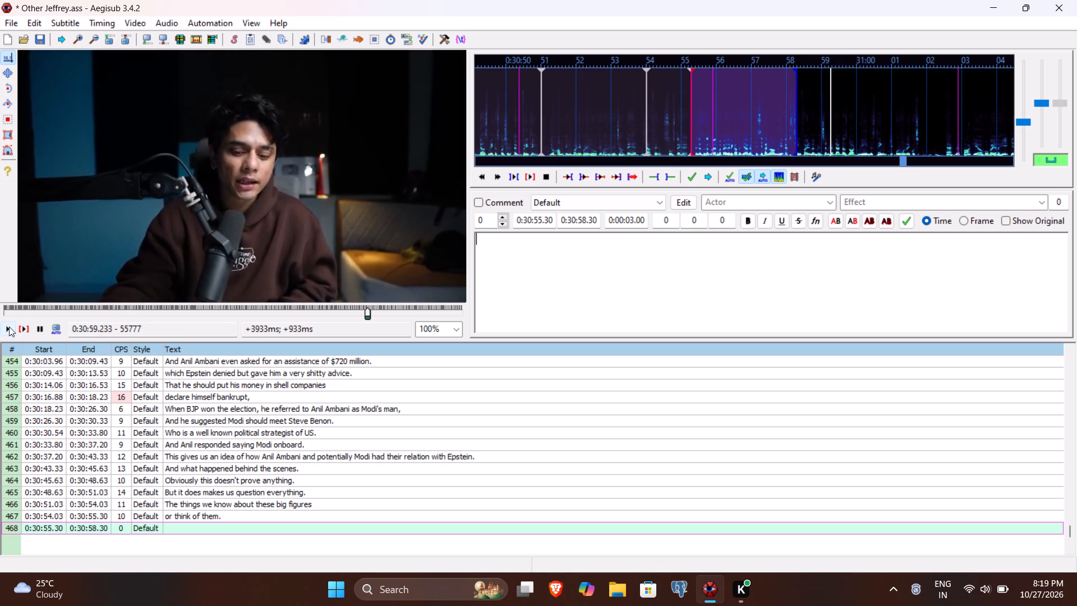
{"action": "left_click", "coordinate": [9, 327]}
{"action": "left_click", "coordinate": [9, 327]}
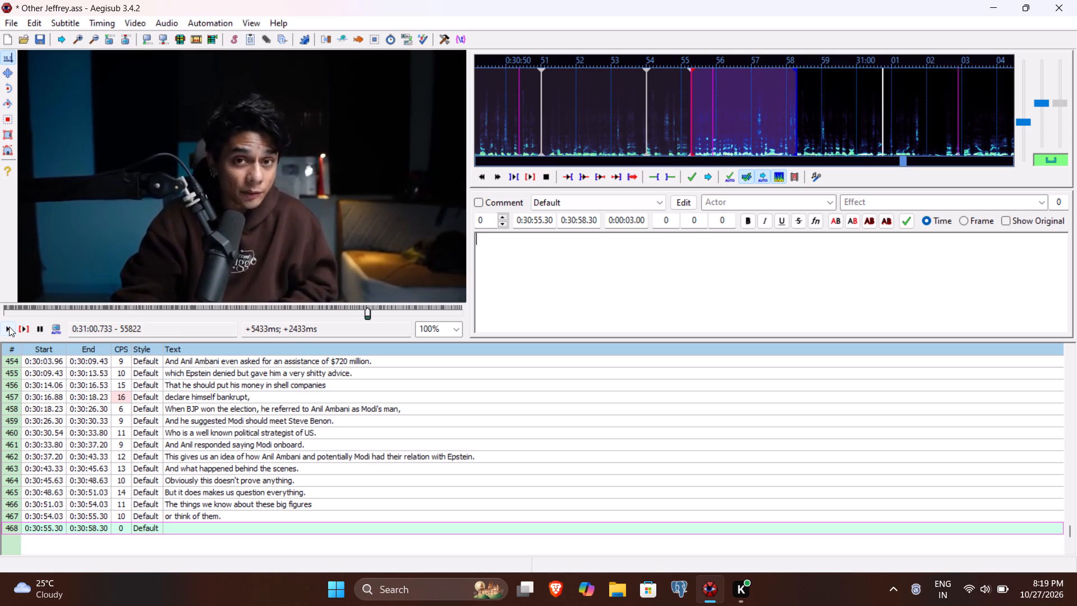
{"action": "double_click", "coordinate": [9, 327]}
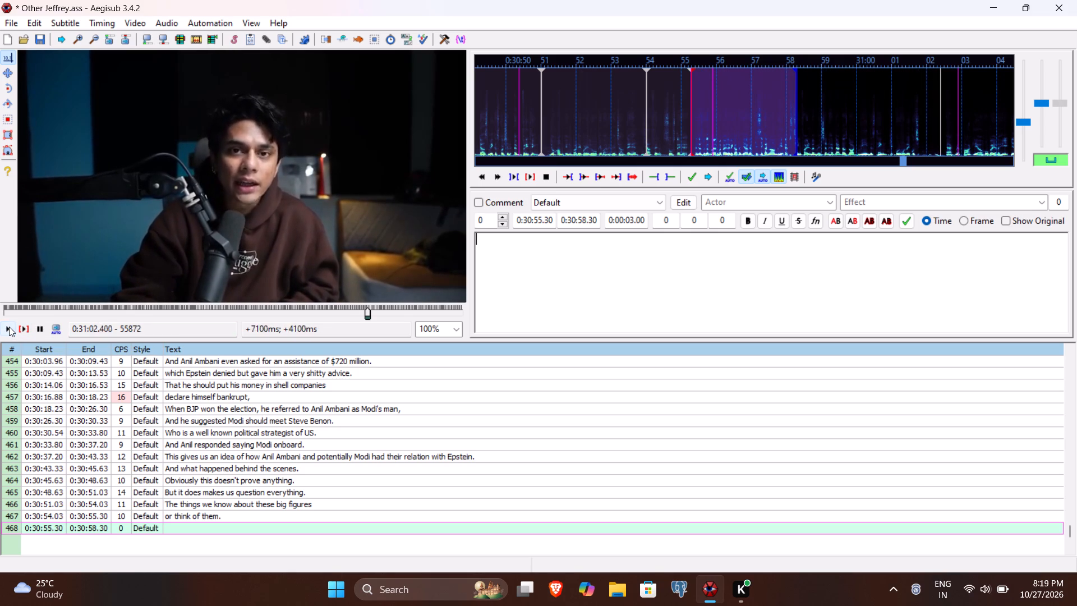
{"action": "left_click", "coordinate": [9, 327]}
{"action": "left_click", "coordinate": [9, 327]}
{"action": "left_click", "coordinate": [9, 327]}
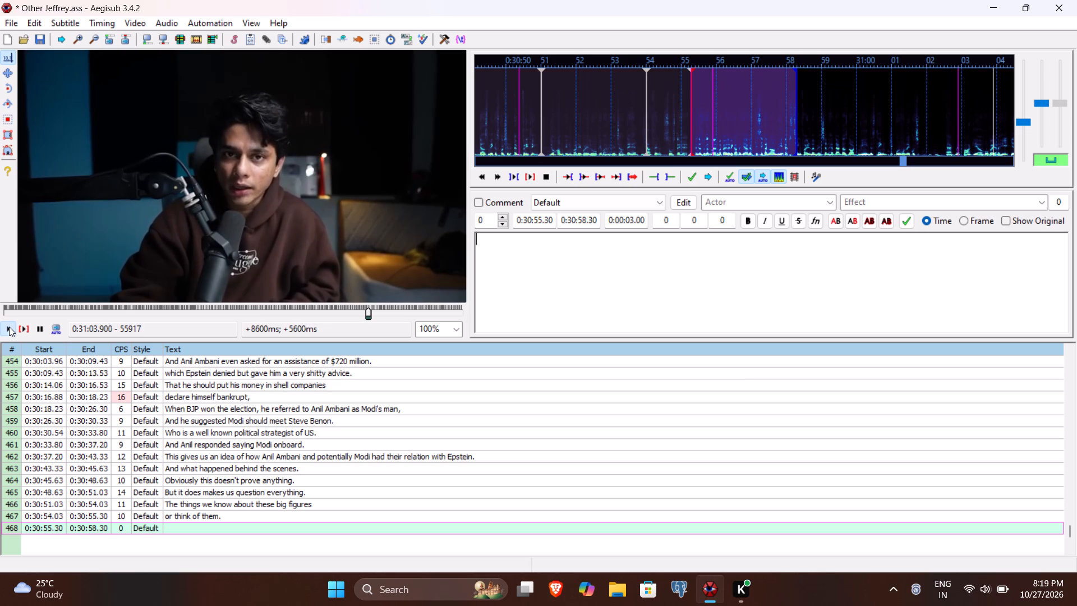
{"action": "left_click", "coordinate": [9, 327]}
{"action": "left_click", "coordinate": [9, 327]}
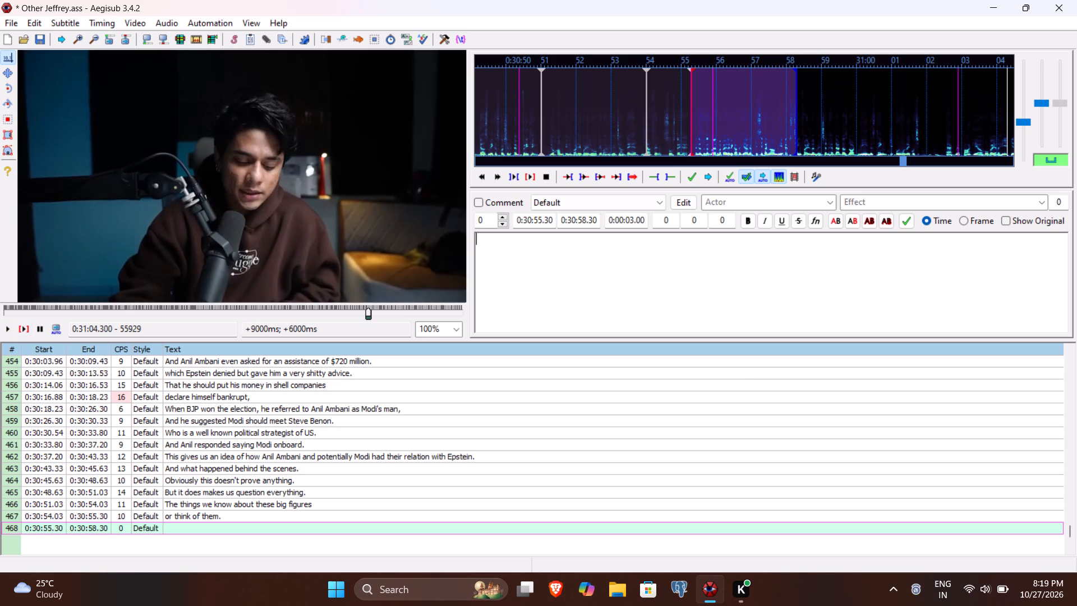
{"action": "left_click", "coordinate": [573, 221]}
{"action": "type", "text": "104"}
{"action": "type", "text": "30"}
Begin the text of line 468 with "And as I said earlier just because someone is mentioned in".
{"action": "left_click", "coordinate": [555, 300]}
{"action": "type", "text": "And as I said earlier just because someone else"}
{"action": "key", "text": "space"}
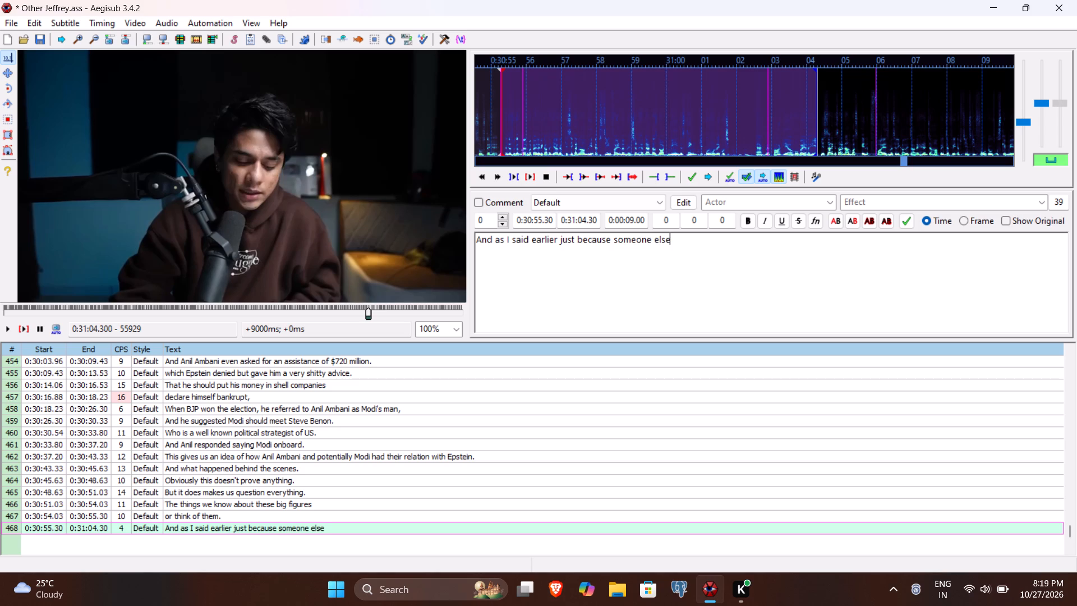
{"action": "key", "text": "BackSpace"}
{"action": "key", "text": "BackSpace"}
{"action": "key", "text": "BackSpace"}
{"action": "key", "text": "BackSpace"}
{"action": "key", "text": "BackSpace"}
{"action": "type", "text": "is menit"}
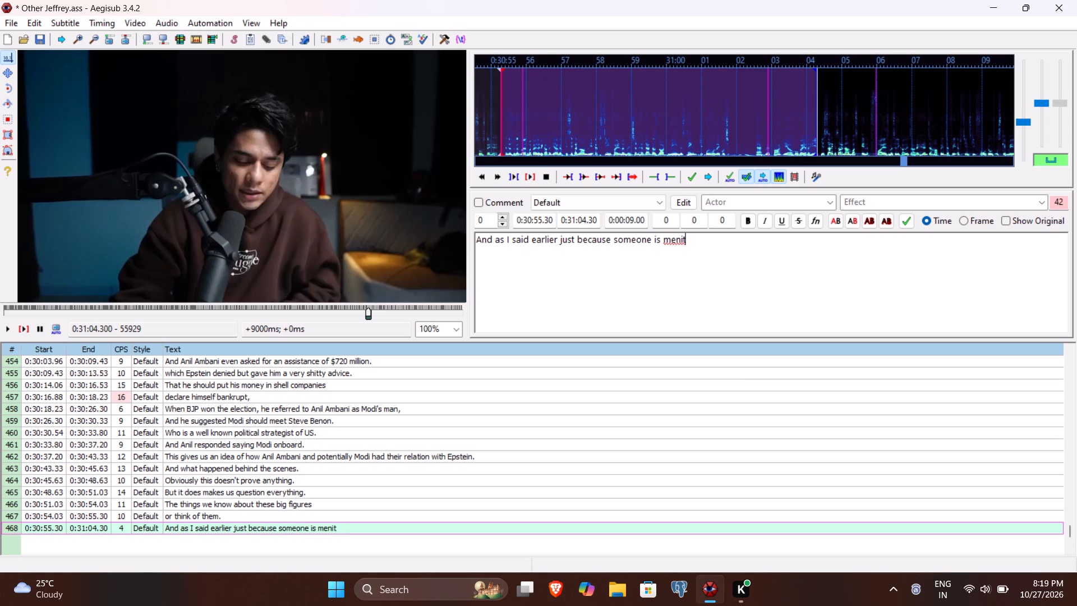
{"action": "key", "text": "BackSpace"}
{"action": "key", "text": "BackSpace"}
{"action": "type", "text": "tioned in"}
{"action": "key", "text": "space"}
Continue line 468's text with "Epstein files that doesn't prove anything".
{"action": "key", "text": "shift+j"}
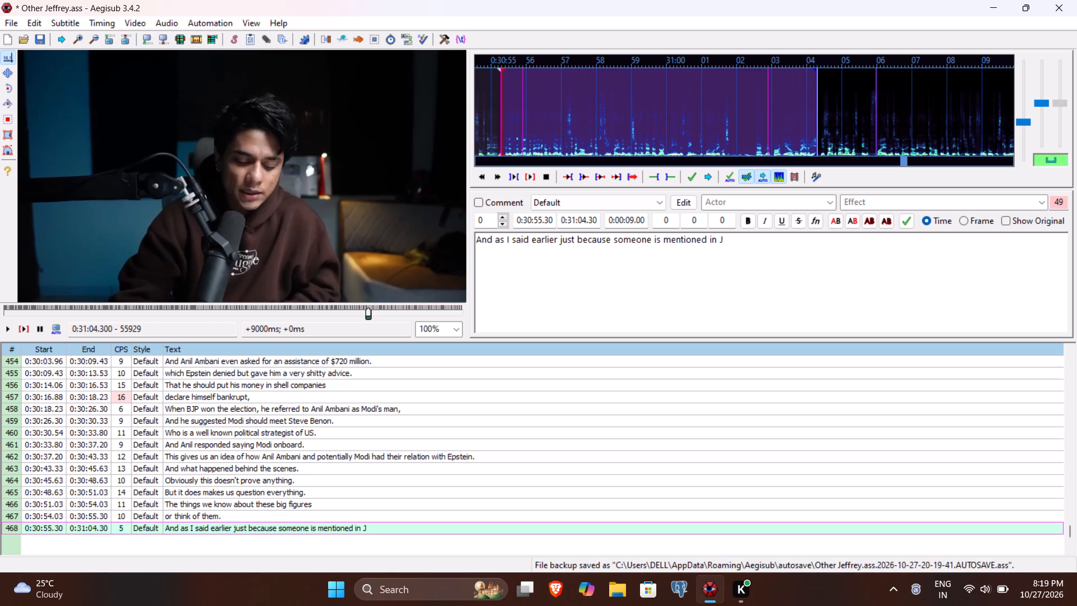
{"action": "key", "text": "BackSpace"}
{"action": "type", "text": "Epsteil"}
{"action": "key", "text": "BackSpace"}
{"action": "key", "text": "BackSpace"}
{"action": "key", "text": "BackSpace"}
{"action": "type", "text": "eil"}
{"action": "key", "text": "BackSpace"}
{"action": "key", "text": "BackSpace"}
{"action": "type", "text": "in"}
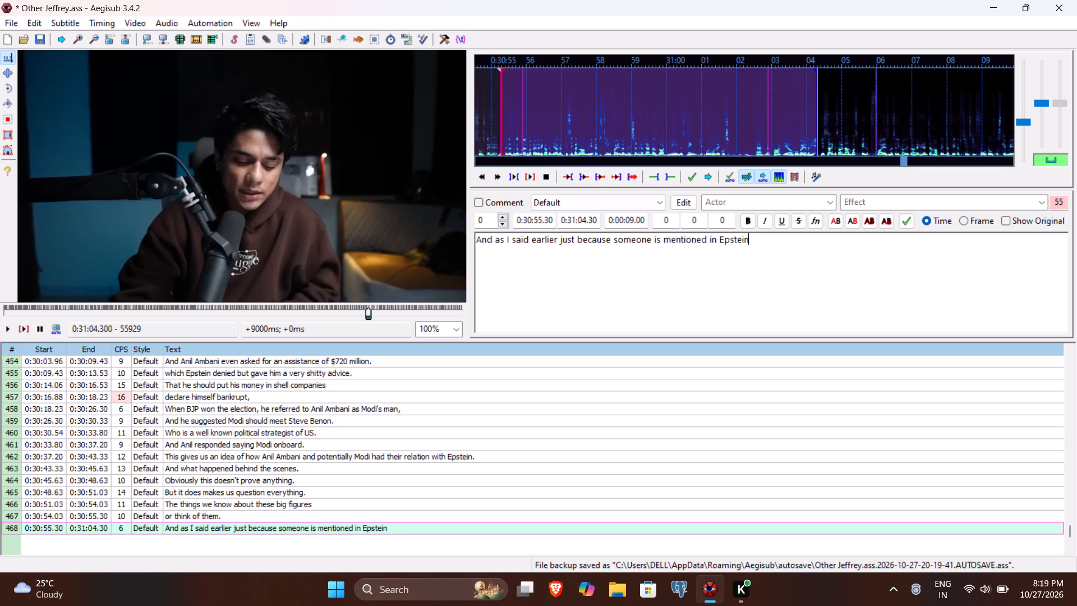
{"action": "key", "text": "space"}
{"action": "type", "text": "files that doesn"}
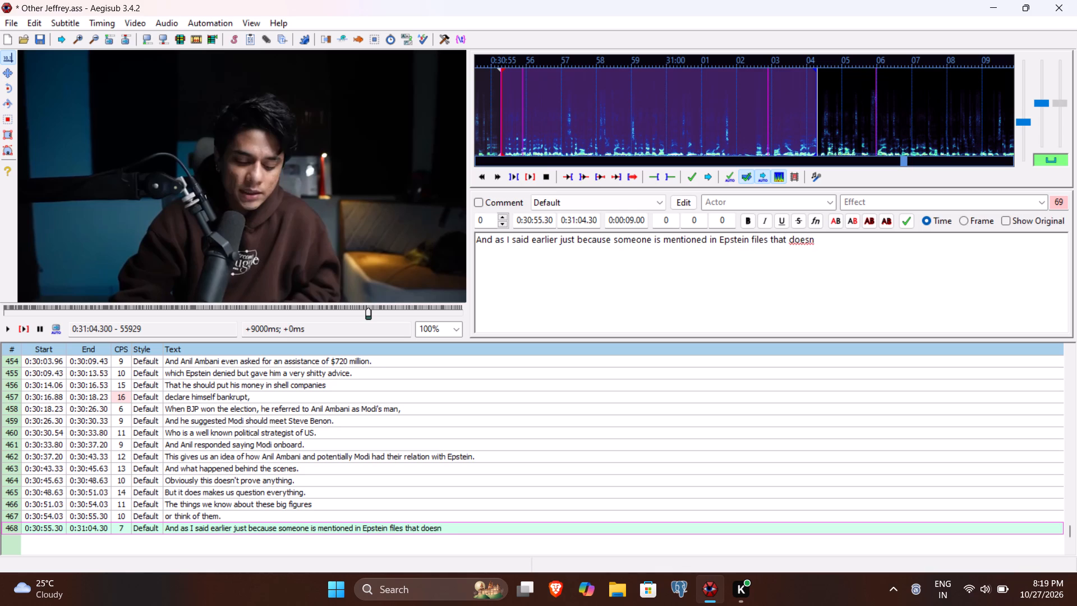
{"action": "type", "text": ";t"}
{"action": "key", "text": "space"}
{"action": "key", "text": "BackSpace"}
{"action": "key", "text": "BackSpace"}
{"action": "key", "text": "BackSpace"}
{"action": "type", "text": "'t prove anuth"}
{"action": "key", "text": "BackSpace"}
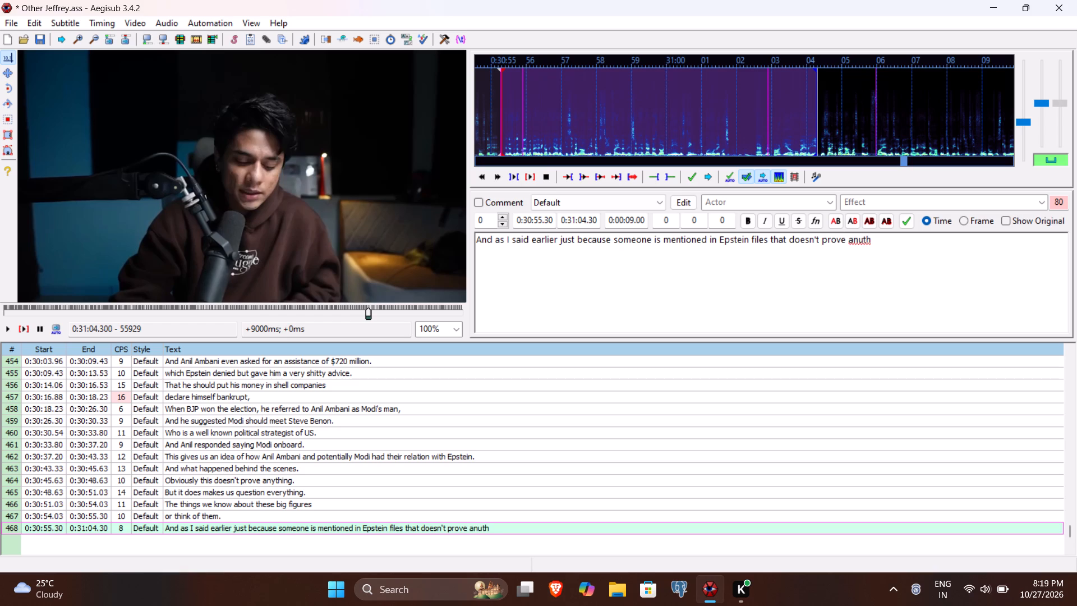
{"action": "key", "text": "BackSpace"}
{"action": "key", "text": "BackSpace"}
{"action": "type", "text": "ything"}
{"action": "key", "text": "space"}
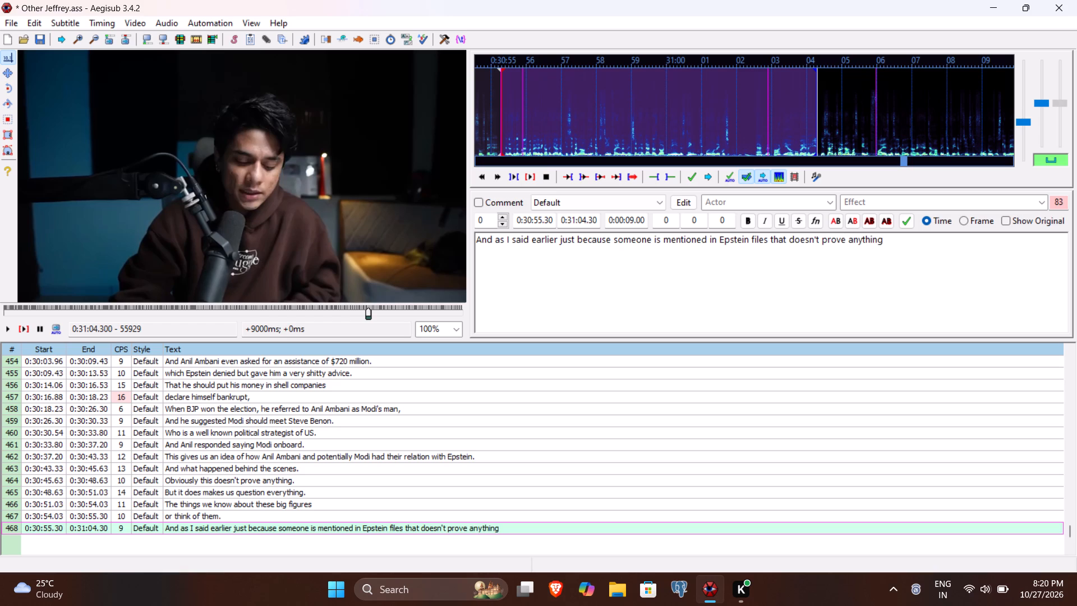
Finish line 468's text with "about their involvement in such crimes." and commit the line.
{"action": "type", "text": "about their involvement in s"}
{"action": "type", "text": "cuh"}
{"action": "key", "text": "space"}
{"action": "key", "text": "BackSpace"}
{"action": "key", "text": "BackSpace"}
{"action": "key", "text": "BackSpace"}
{"action": "key", "text": "c"}
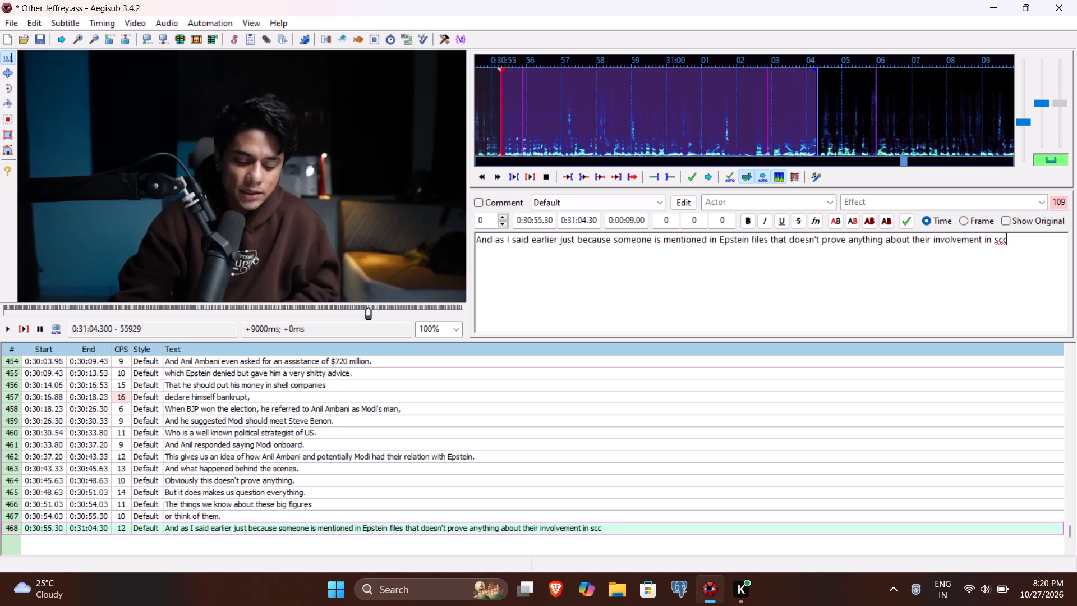
{"action": "key", "text": "BackSpace"}
{"action": "key", "text": "BackSpace"}
{"action": "type", "text": "uch crimes"}
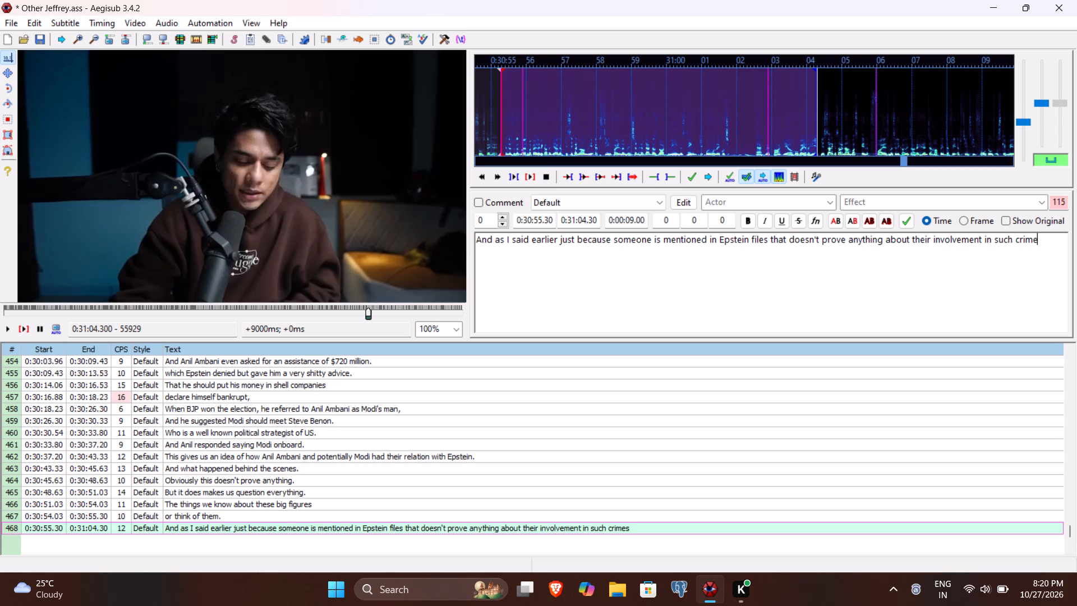
{"action": "key", "text": "period"}
{"action": "key", "text": "Return"}
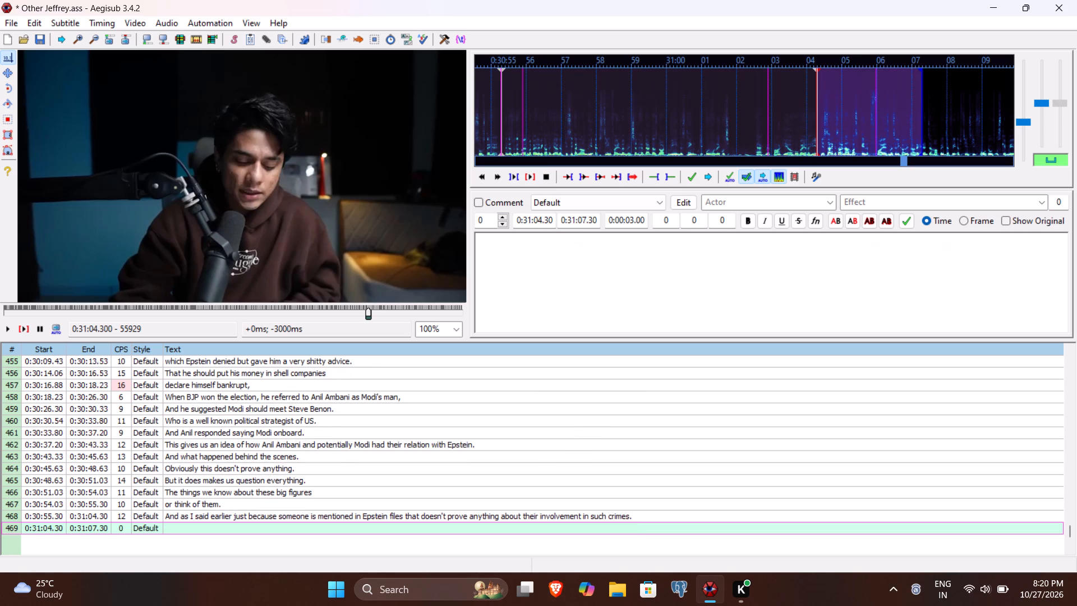
Play the video in short stretches through the next spoken sentence and set line 469's end time to 0:31:12.20.
{"action": "left_click", "coordinate": [31, 326]}
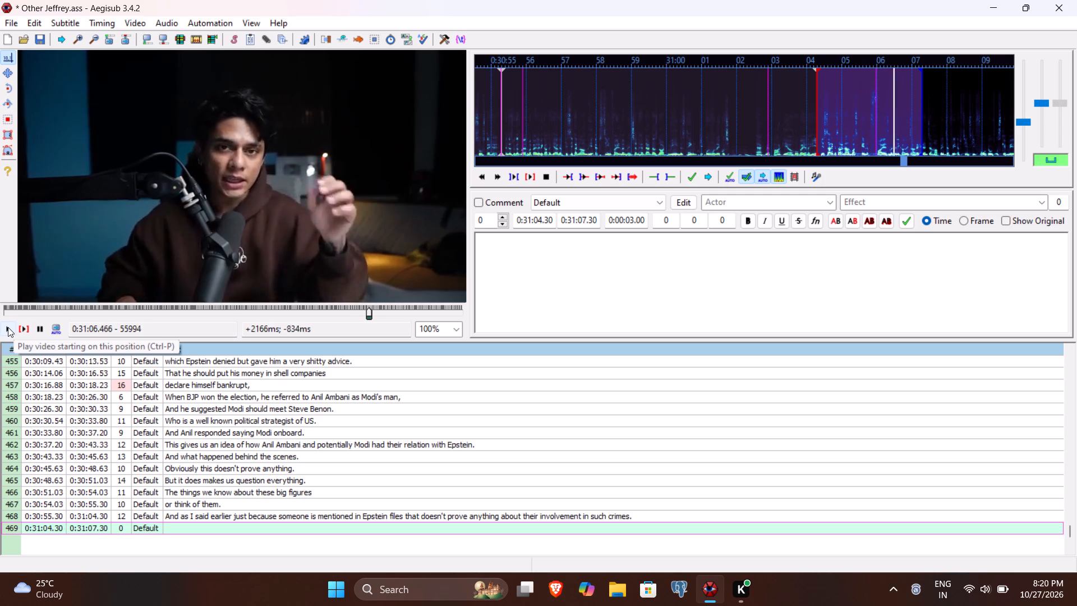
{"action": "left_click", "coordinate": [8, 327]}
{"action": "left_click", "coordinate": [8, 327]}
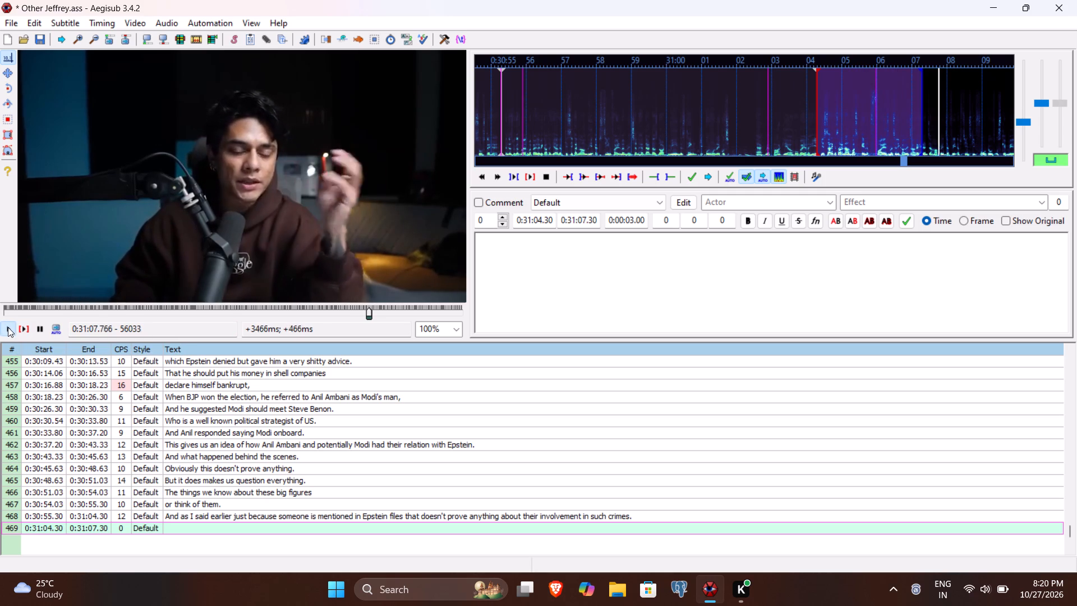
{"action": "left_click", "coordinate": [8, 327]}
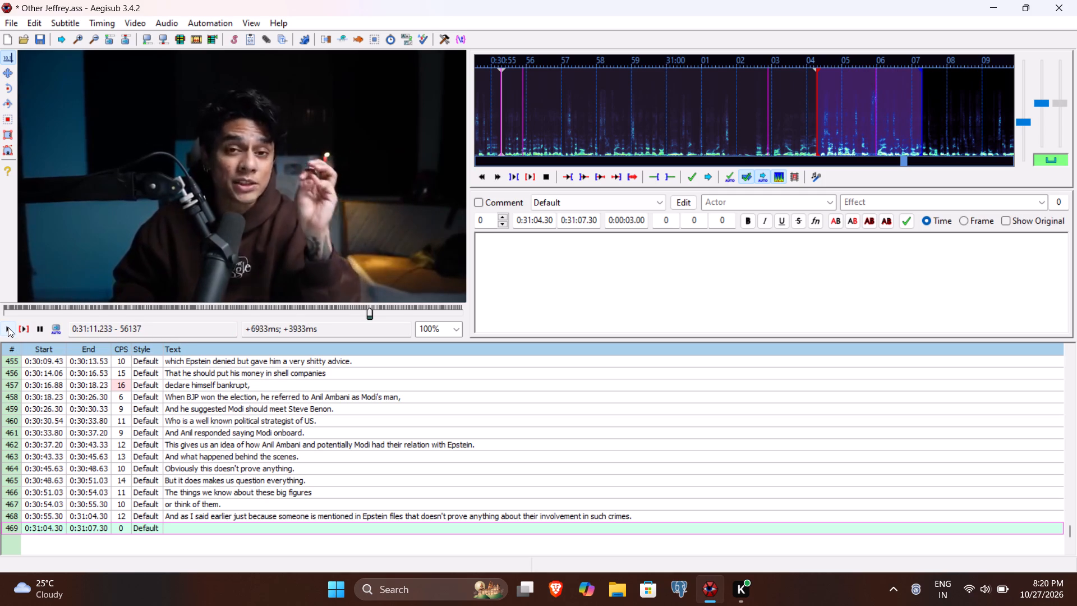
{"action": "left_click", "coordinate": [8, 327]}
{"action": "double_click", "coordinate": [8, 327]}
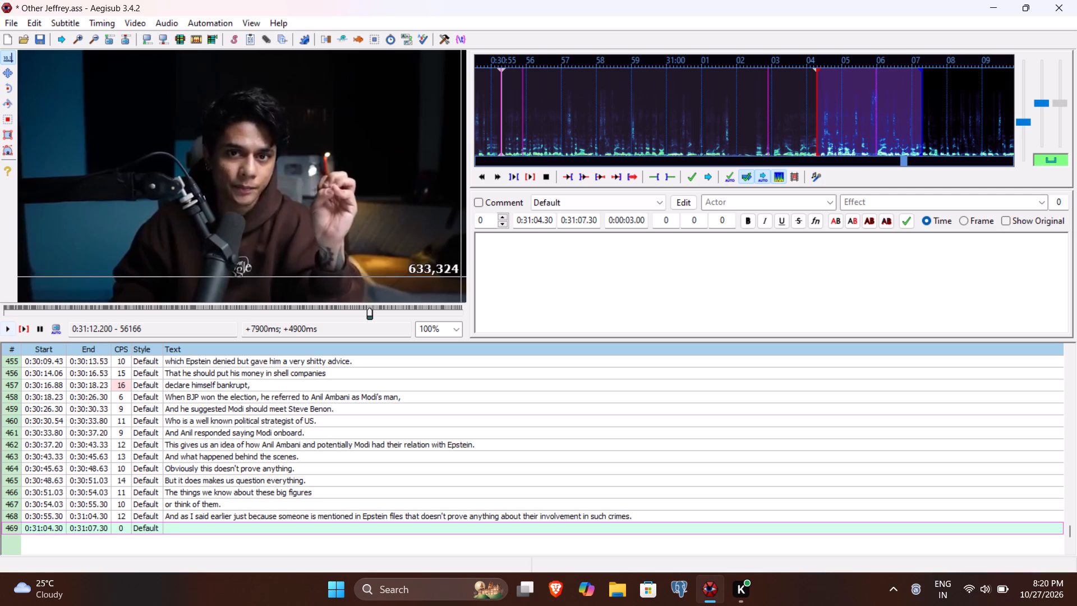
{"action": "left_click", "coordinate": [577, 217]}
{"action": "type", "text": "1220"}
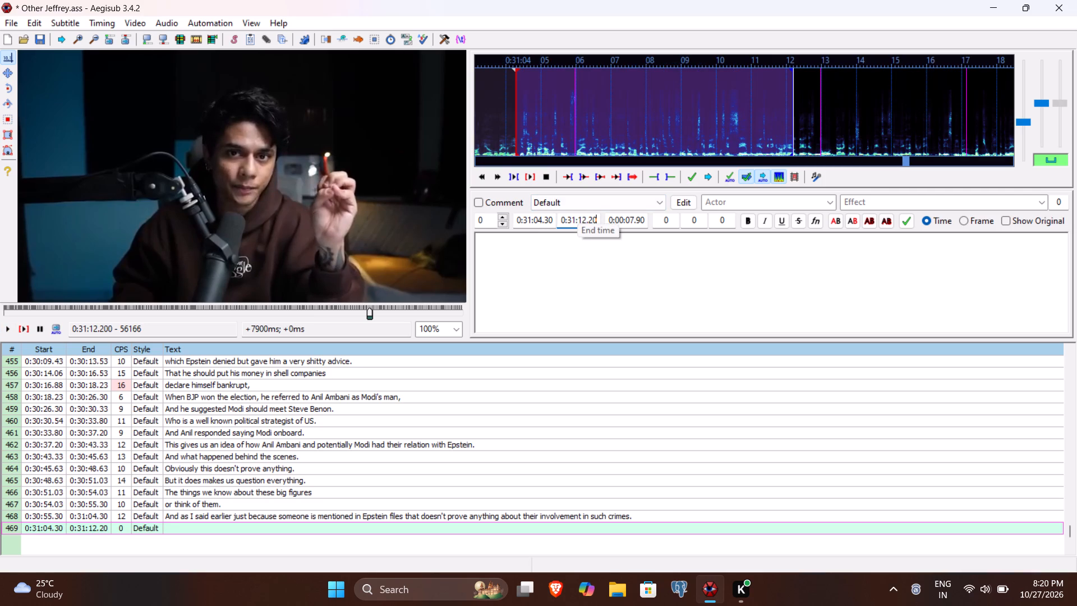
Enter "The names are just being extracted from the library of Epstein's photos" as the text of line 469.
{"action": "left_click", "coordinate": [548, 304]}
{"action": "type", "text": "The"}
{"action": "key", "text": "space"}
{"action": "type", "text": "names are just being extracted f"}
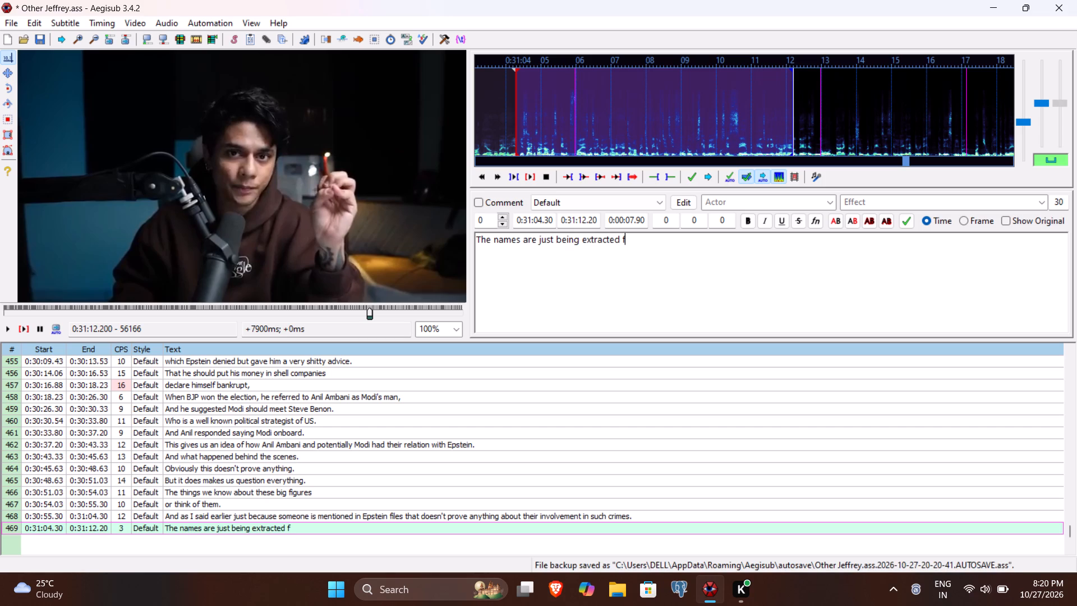
{"action": "type", "text": "rom the"}
{"action": "key", "text": "space"}
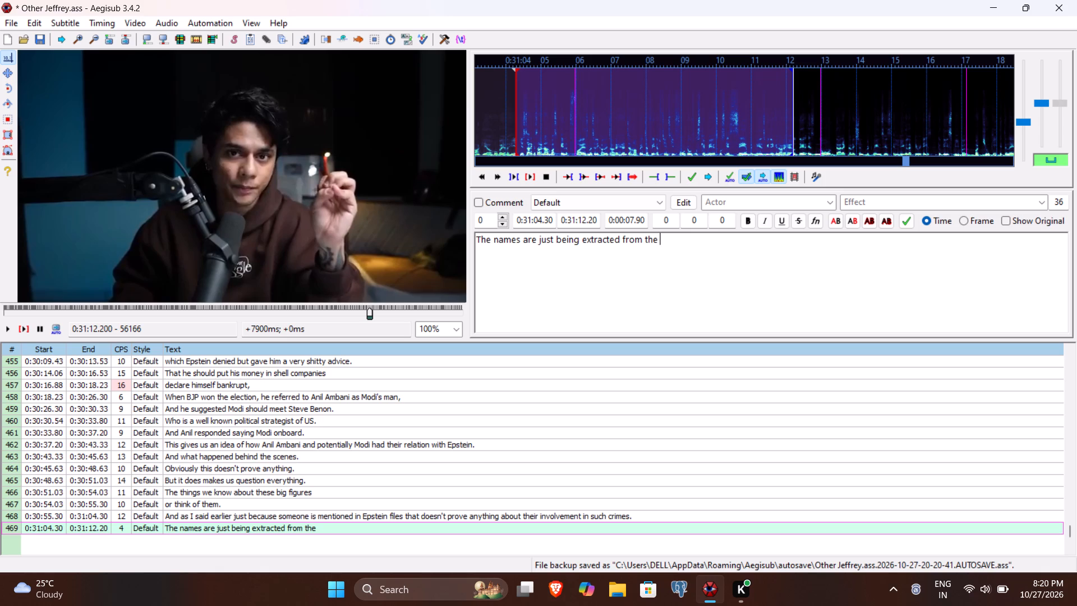
{"action": "type", "text": "librabry"}
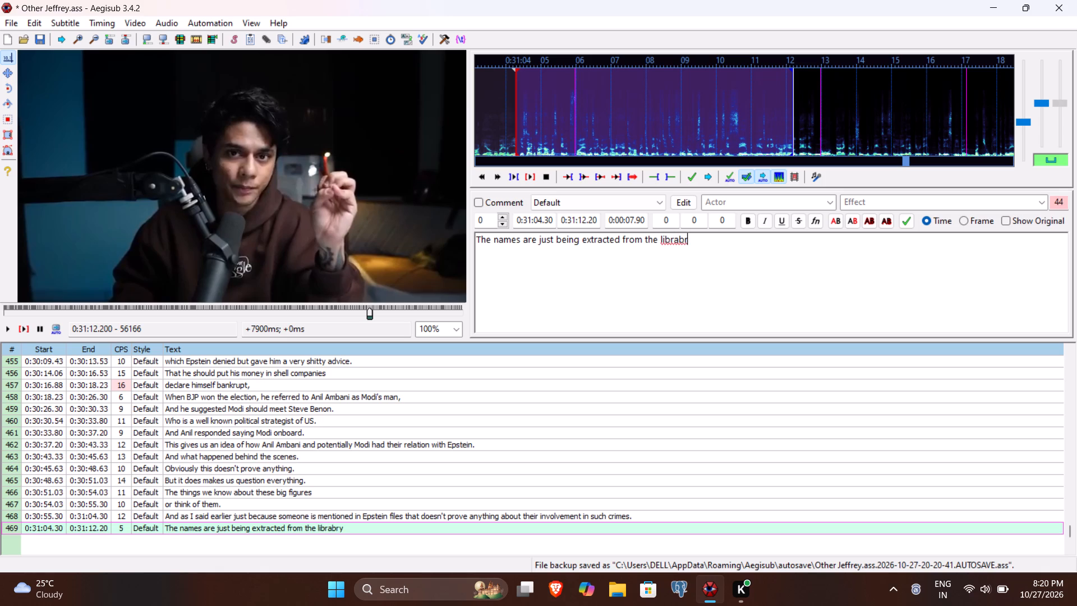
{"action": "key", "text": "BackSpace"}
{"action": "key", "text": "BackSpace"}
{"action": "key", "text": "BackSpace"}
{"action": "type", "text": "ry of EPste"}
{"action": "key", "text": "BackSpace"}
{"action": "key", "text": "BackSpace"}
{"action": "key", "text": "BackSpace"}
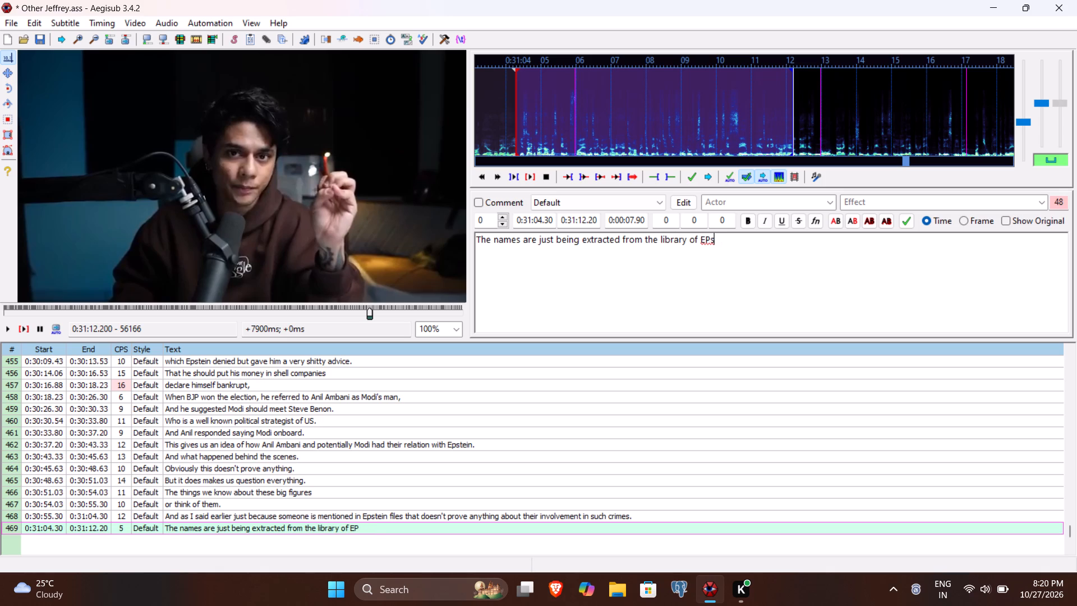
{"action": "key", "text": "BackSpace"}
{"action": "type", "text": "pstein's"}
{"action": "key", "text": "space"}
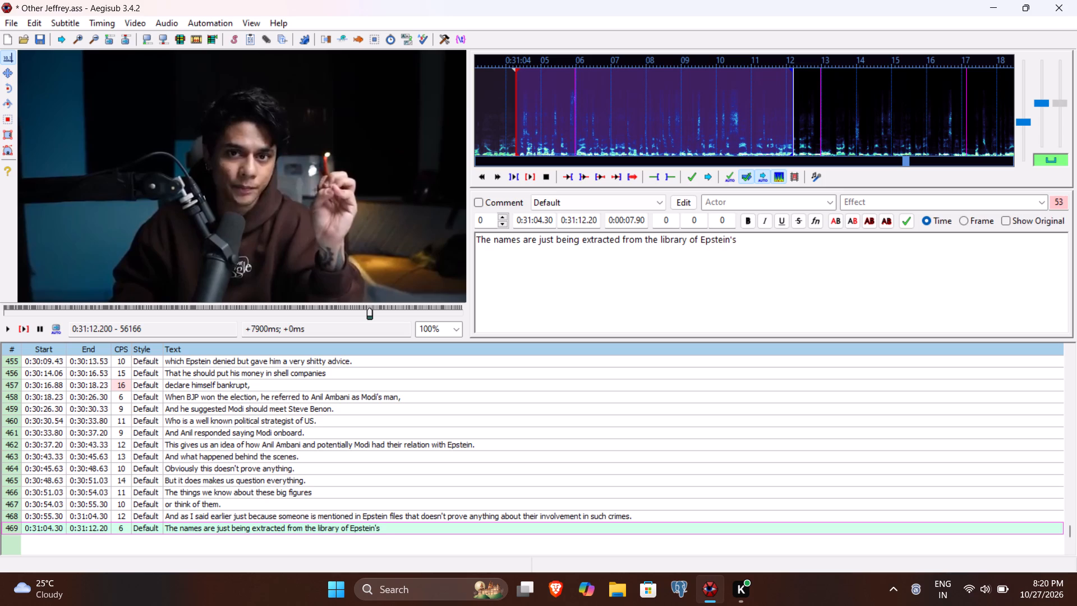
{"action": "type", "text": "phtot s"}
{"action": "key", "text": "BackSpace"}
{"action": "key", "text": "BackSpace"}
{"action": "key", "text": "BackSpace"}
{"action": "key", "text": "BackSpace"}
{"action": "key", "text": "BackSpace"}
{"action": "type", "text": "otos"}
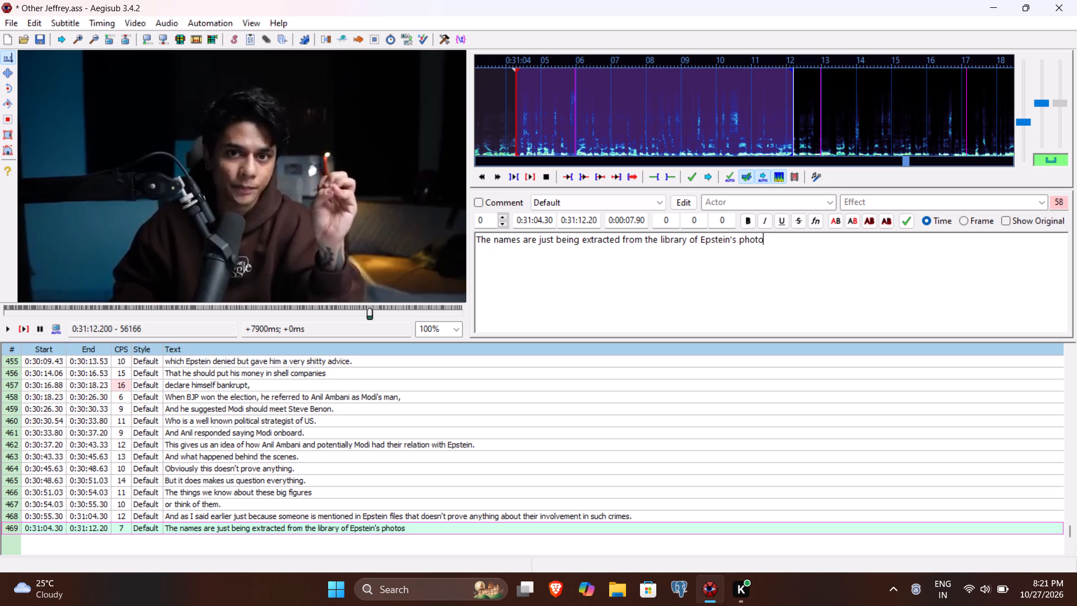
Replay line 469 against the video and replace the word "library" in its text with "files".
{"action": "left_click", "coordinate": [22, 326]}
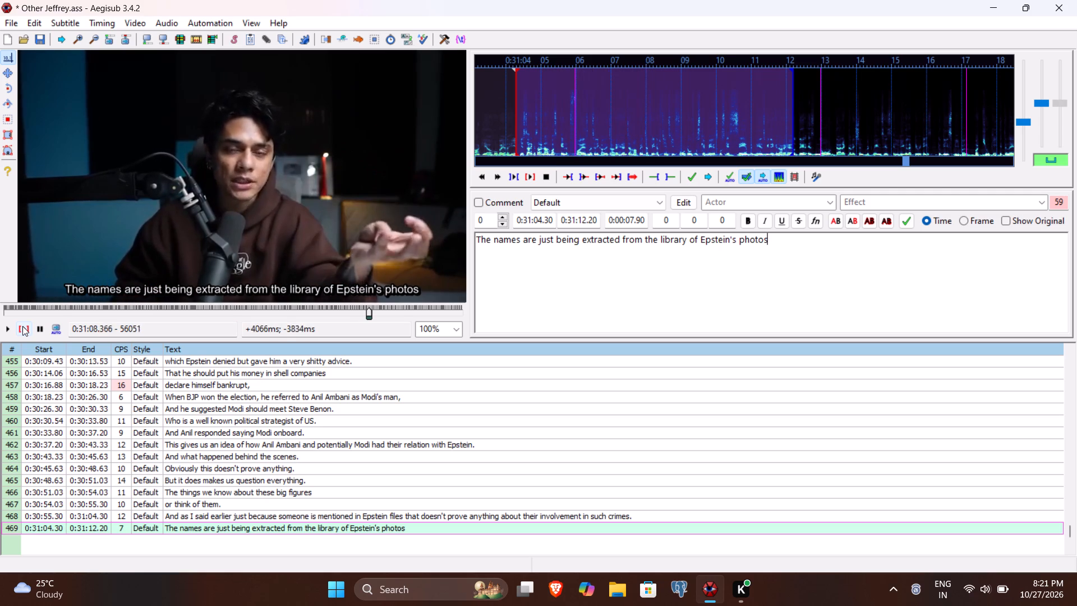
{"action": "double_click", "coordinate": [674, 239]}
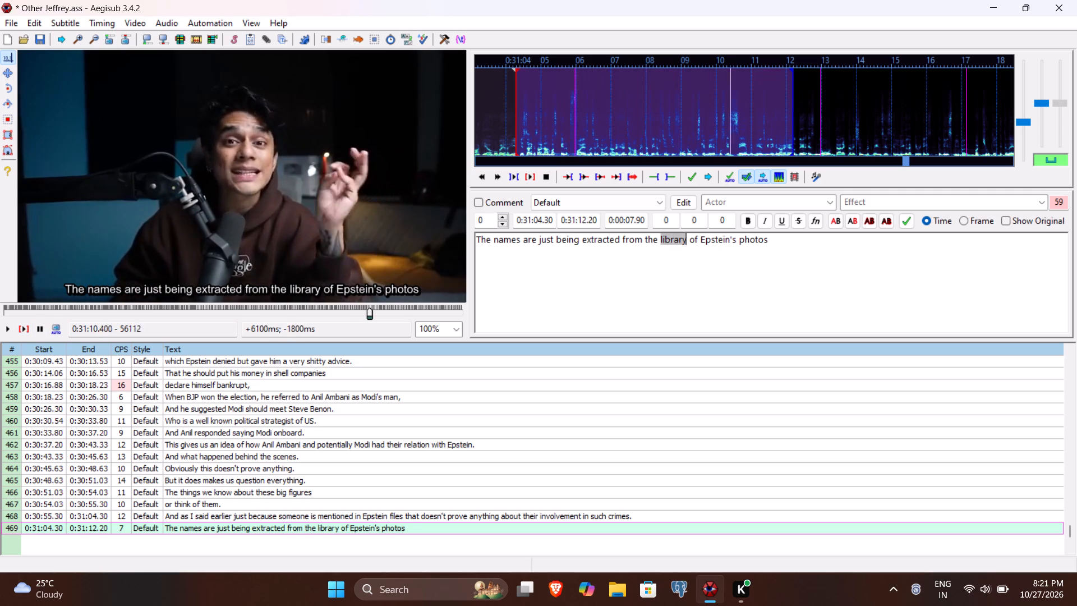
{"action": "type", "text": "files"}
Extend the end of line 469's text with ", videos, mails and saved mails are stored." and commit the line.
{"action": "key", "text": "Down"}
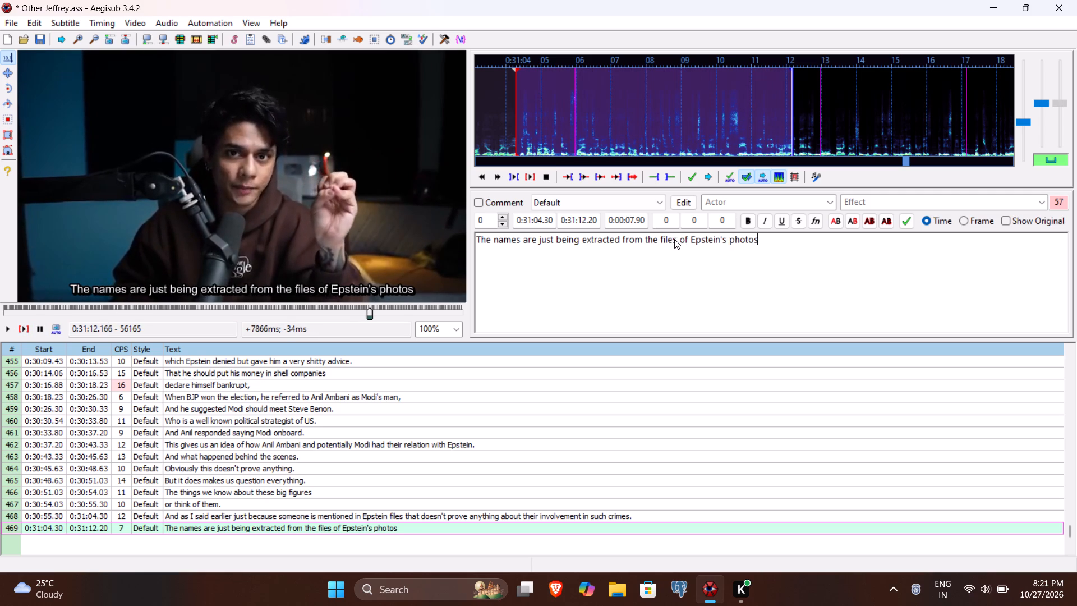
{"action": "type", "text": ", videos"}
{"action": "type", "text": ", a"}
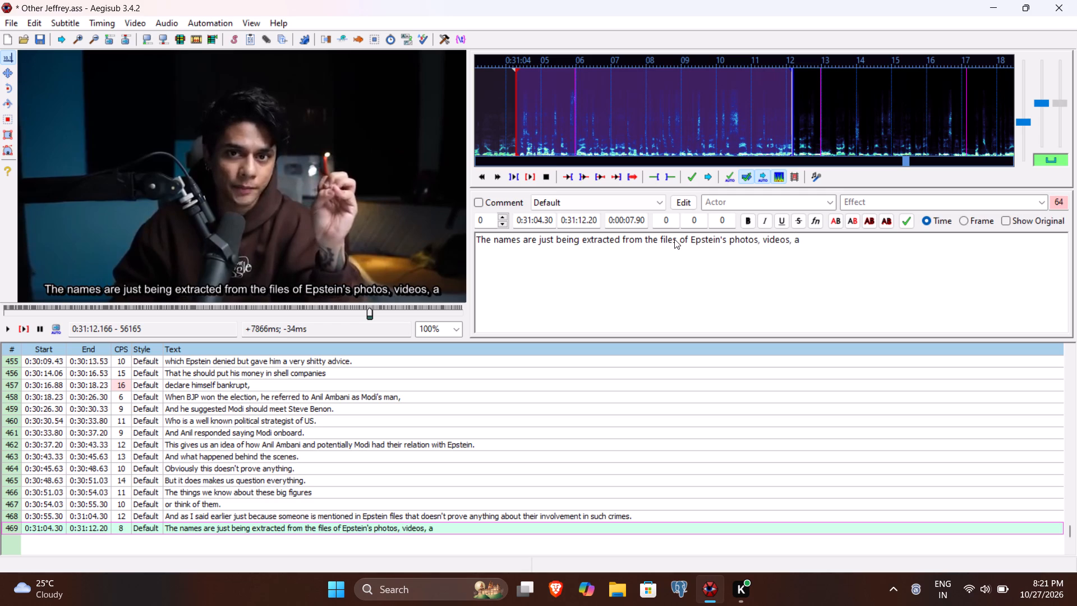
{"action": "key", "text": "BackSpace"}
{"action": "type", "text": "mails and saved mails are stores"}
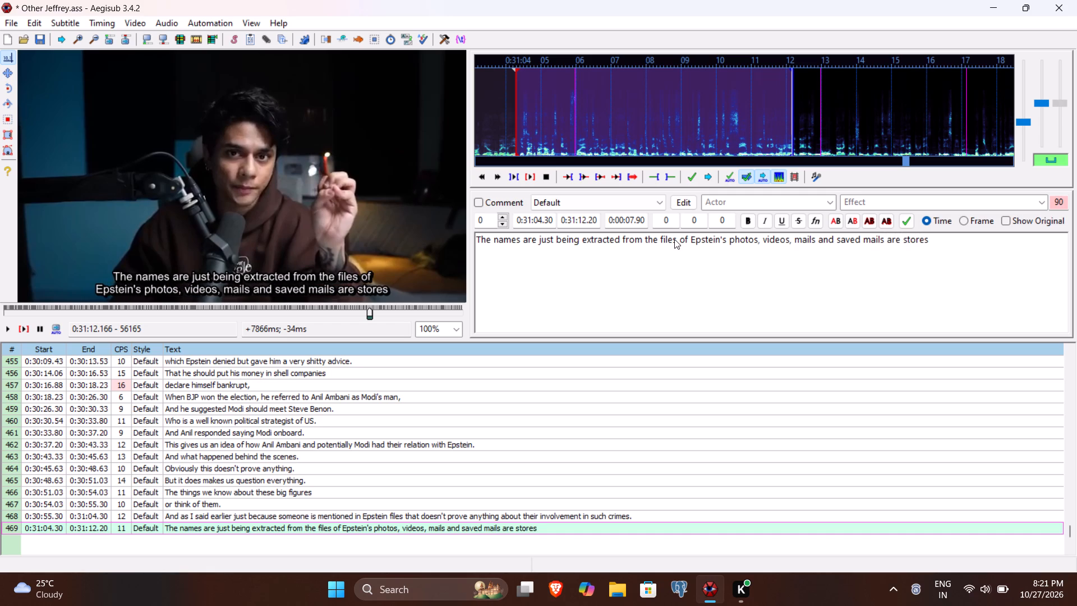
{"action": "key", "text": "BackSpace"}
{"action": "type", "text": "d."}
{"action": "key", "text": "Return"}
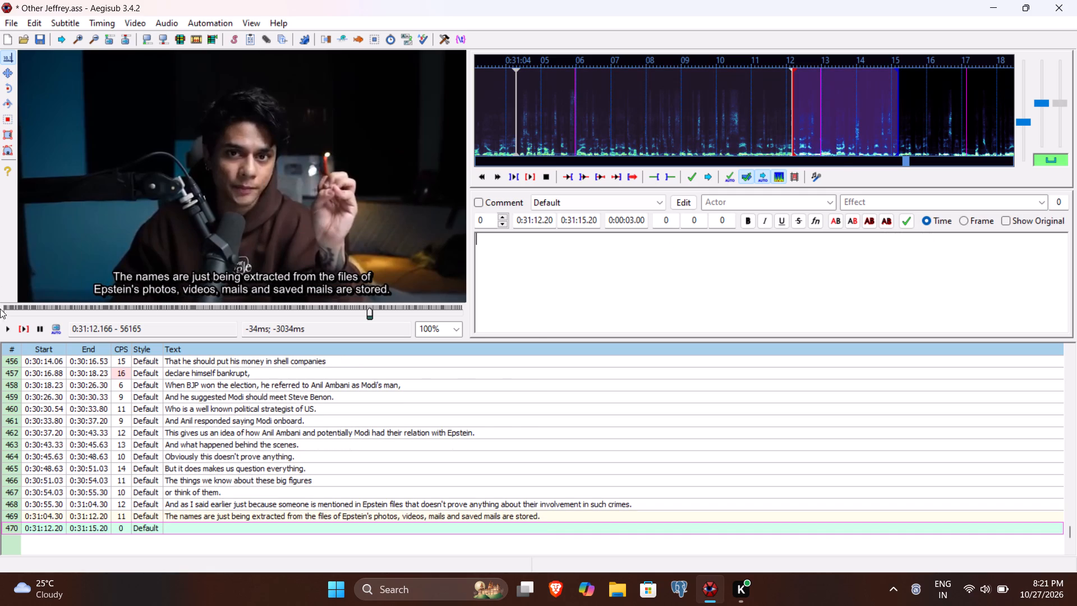
Play the video in short stretches through the next spoken phrase and set line 470's end time to 0:31:16.13.
{"action": "left_click", "coordinate": [26, 338]}
{"action": "left_click", "coordinate": [30, 333]}
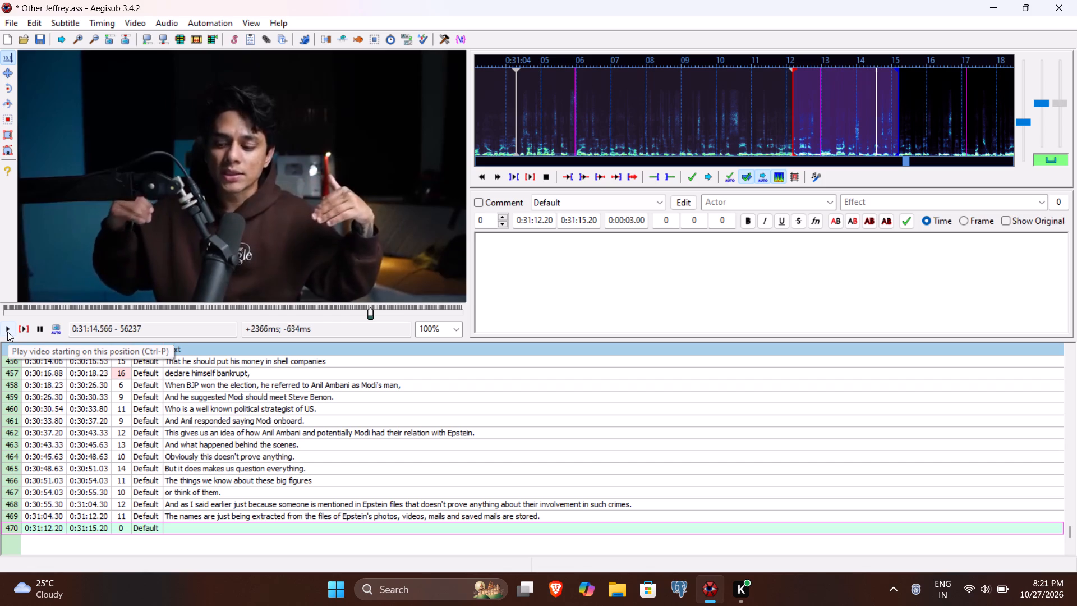
{"action": "left_click", "coordinate": [7, 332]}
{"action": "left_click", "coordinate": [7, 332]}
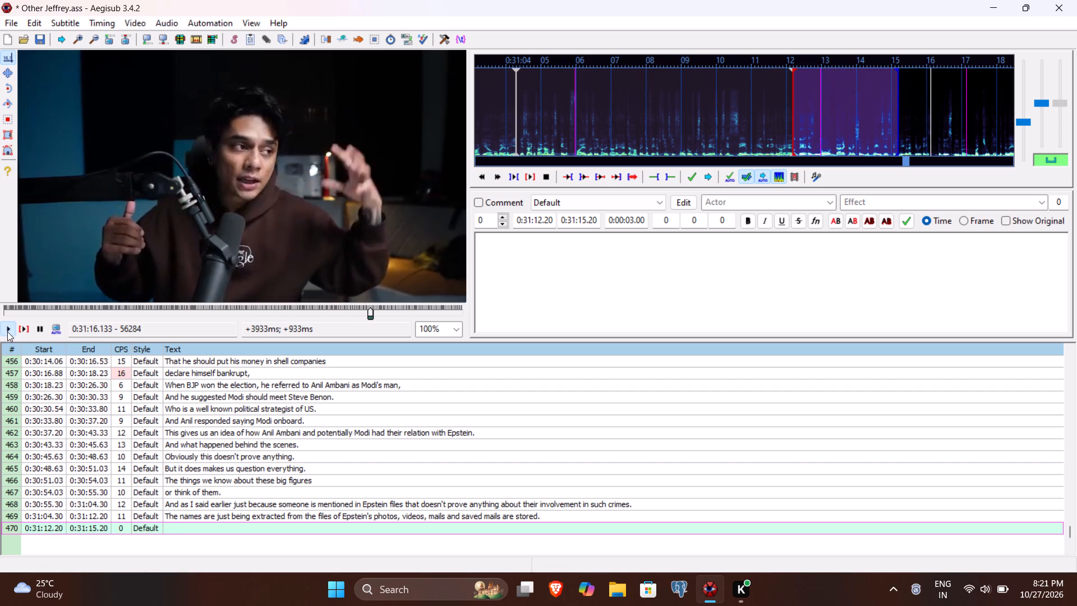
{"action": "left_click", "coordinate": [581, 225]}
{"action": "type", "text": "633"}
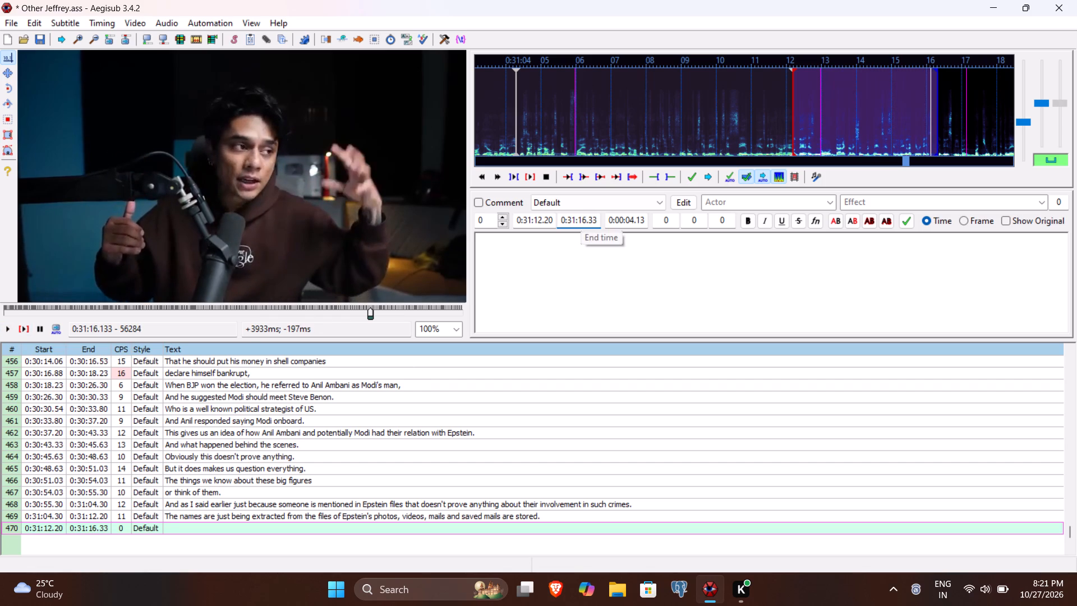
{"action": "key", "text": "BackSpace"}
{"action": "key", "text": "1"}
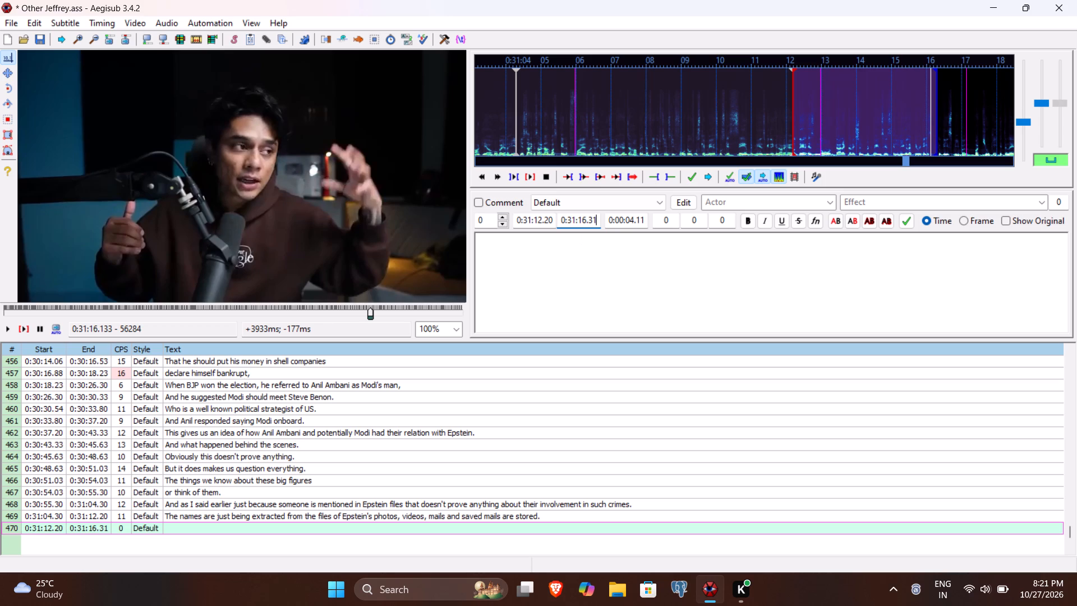
{"action": "key", "text": "BackSpace"}
{"action": "key", "text": "BackSpace"}
{"action": "key", "text": "1"}
{"action": "key", "text": "3"}
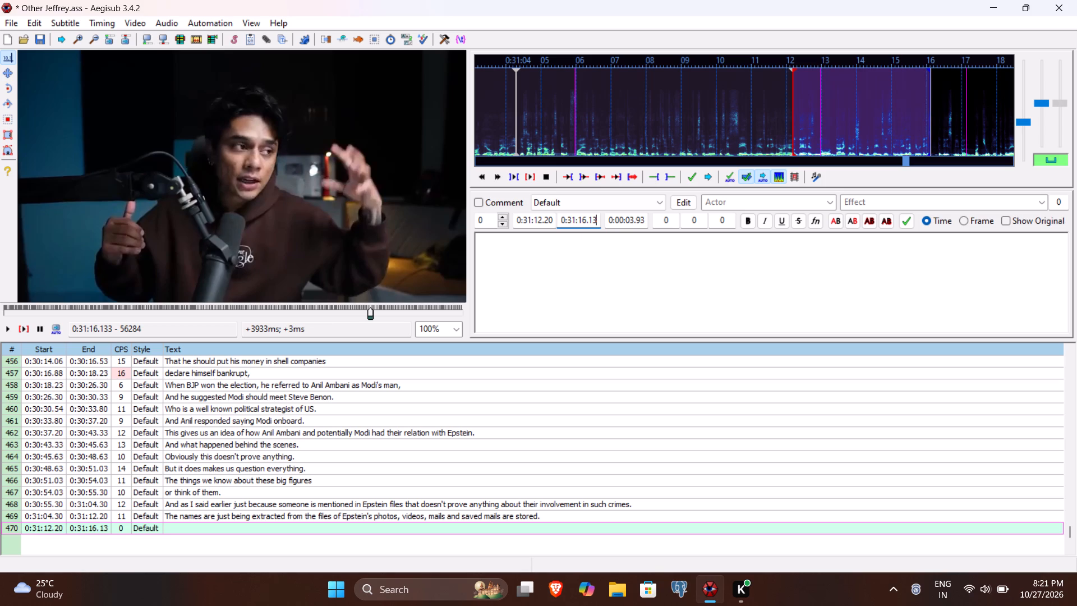
Enter "So there is no direct link between these illegal activities" as line 470's text, replaying the line to check the wording, and commit it.
{"action": "left_click", "coordinate": [532, 270]}
{"action": "type", "text": "So there is no"}
{"action": "key", "text": "space"}
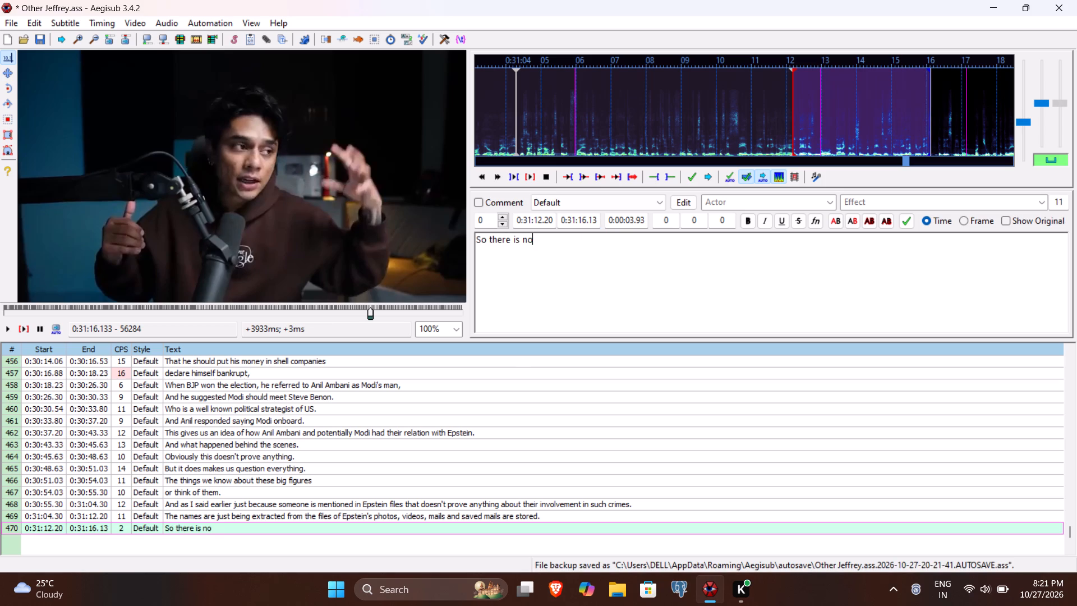
{"action": "type", "text": "direct link between these l"}
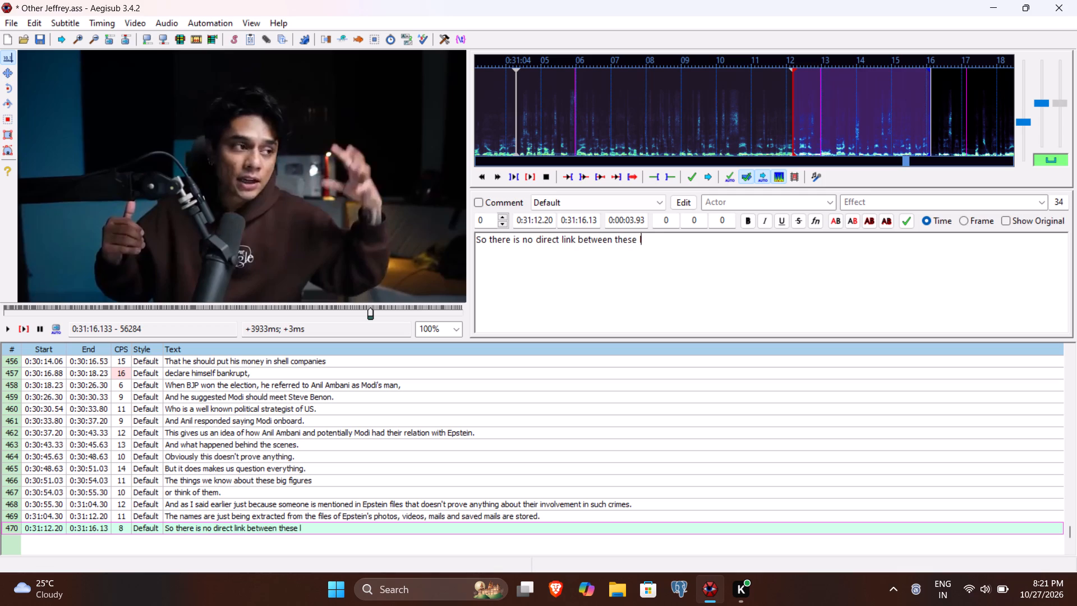
{"action": "key", "text": "BackSpace"}
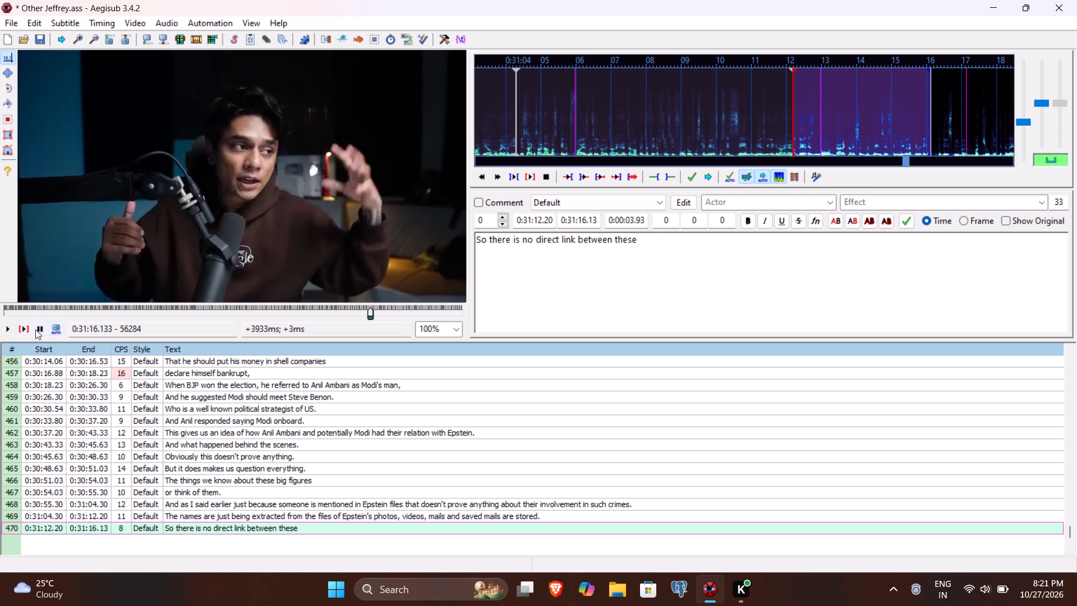
{"action": "left_click", "coordinate": [23, 330]}
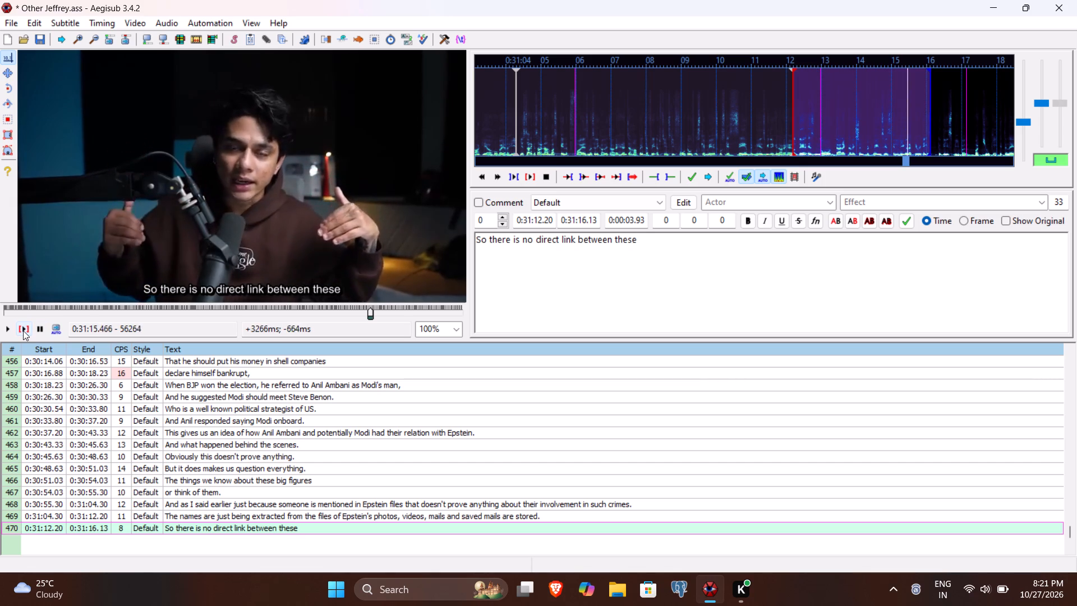
{"action": "type", "text": "illegal"}
{"action": "key", "text": "space"}
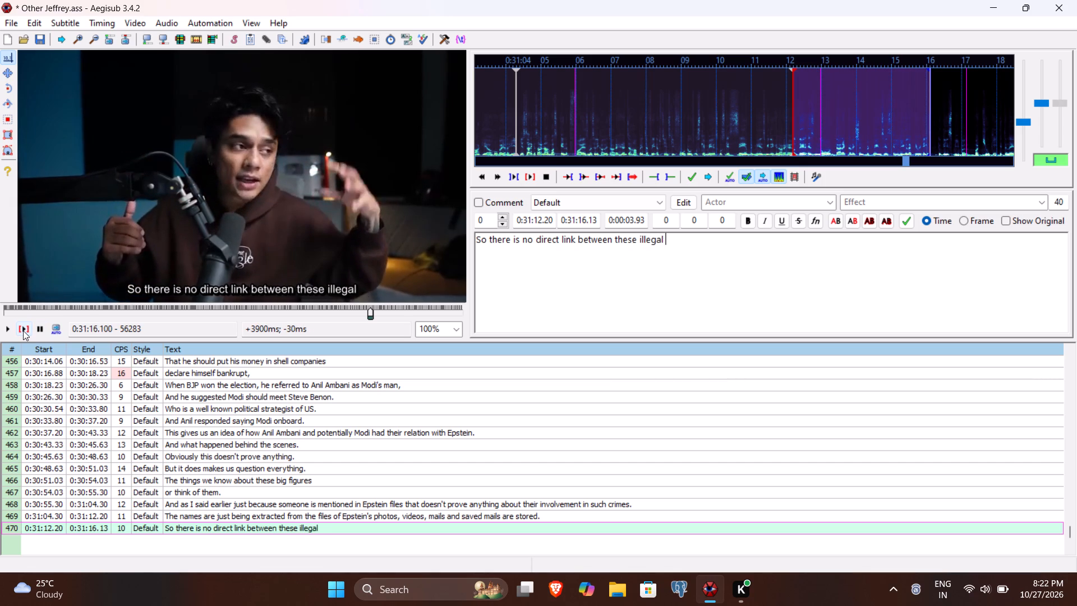
{"action": "type", "text": "activities"}
{"action": "key", "text": "Return"}
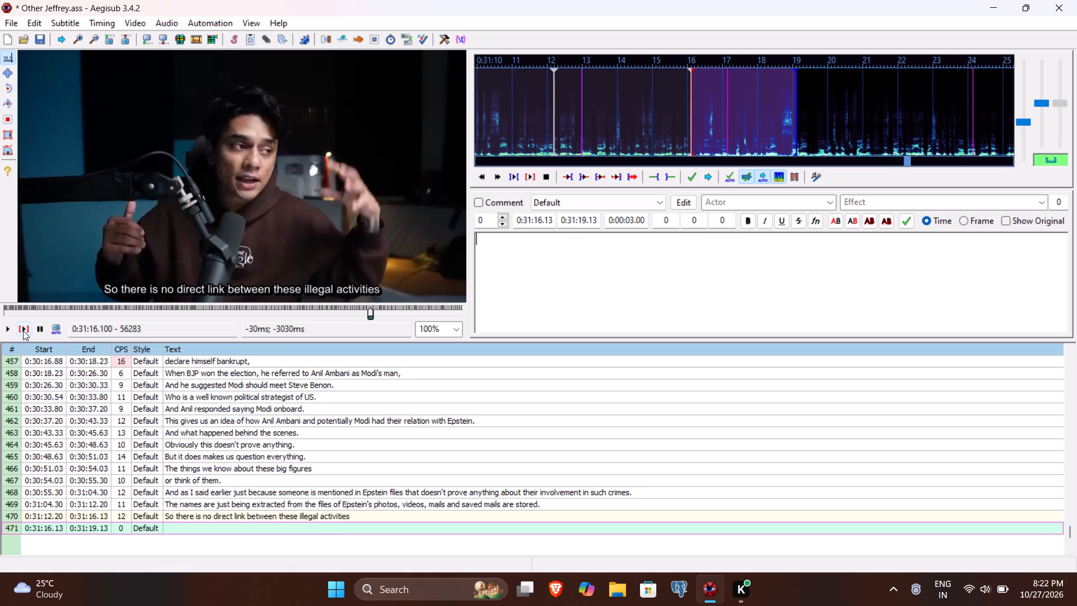
Play the video through the next short phrase and set line 471's end time to 0:31:17.40.
{"action": "left_click", "coordinate": [23, 330]}
{"action": "left_click", "coordinate": [12, 329]}
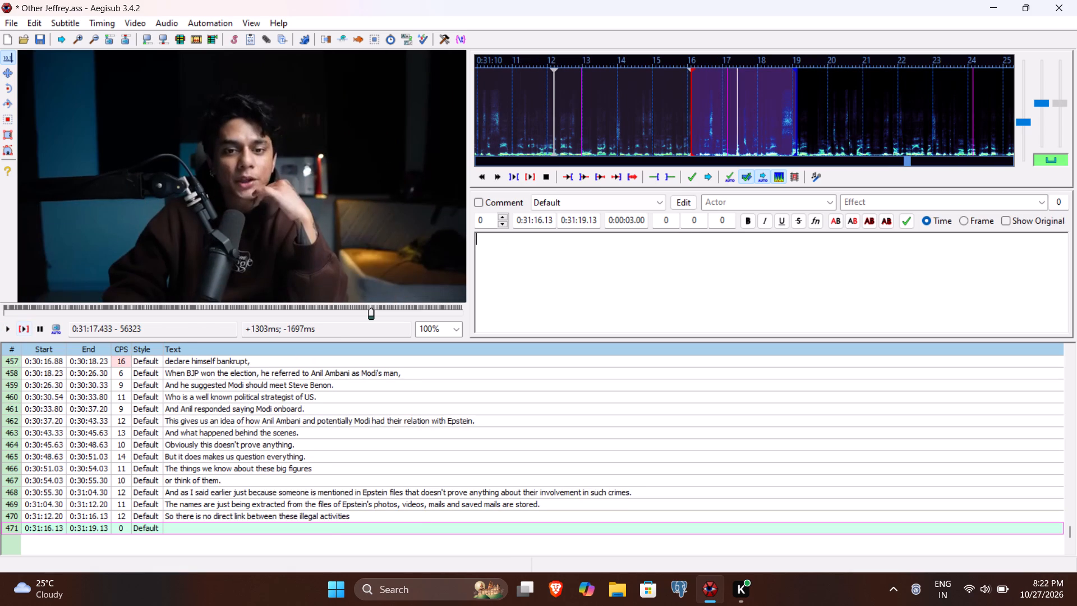
{"action": "left_click", "coordinate": [579, 220]}
{"action": "type", "text": "174"}
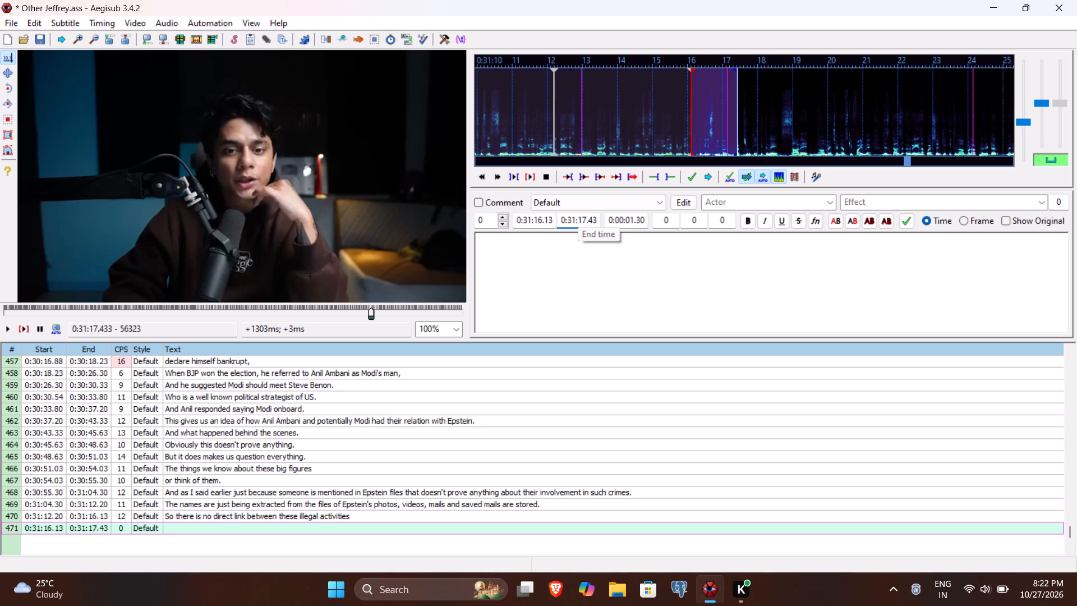
{"action": "key", "text": "0"}
Enter "to these people." as line 471's text, set its start time to 0:31:16.32 and commit the line.
{"action": "left_click", "coordinate": [580, 253]}
{"action": "type", "text": "to these peo"}
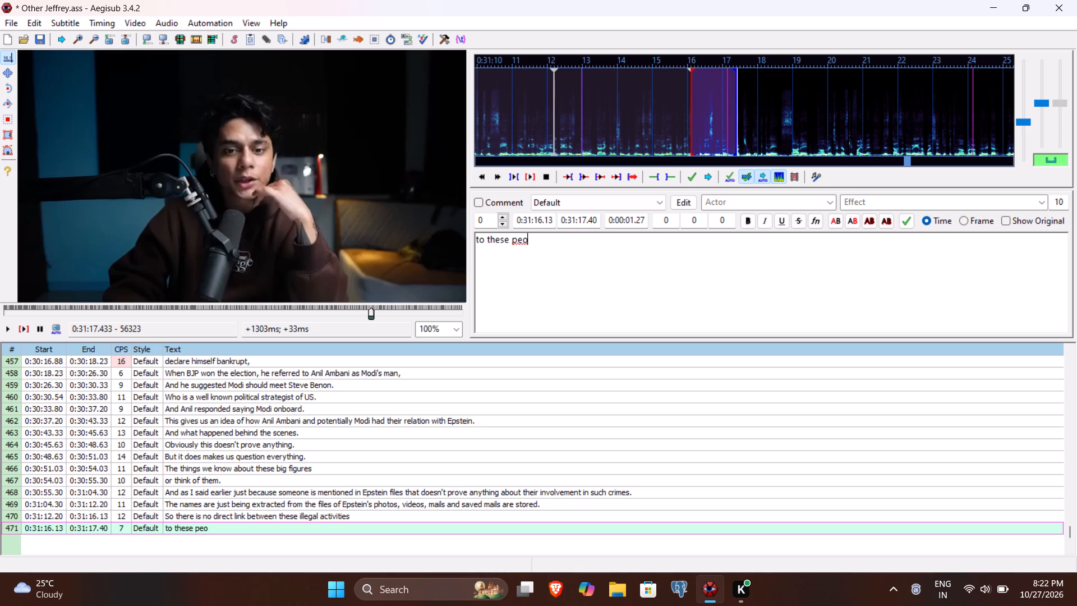
{"action": "type", "text": "ple."}
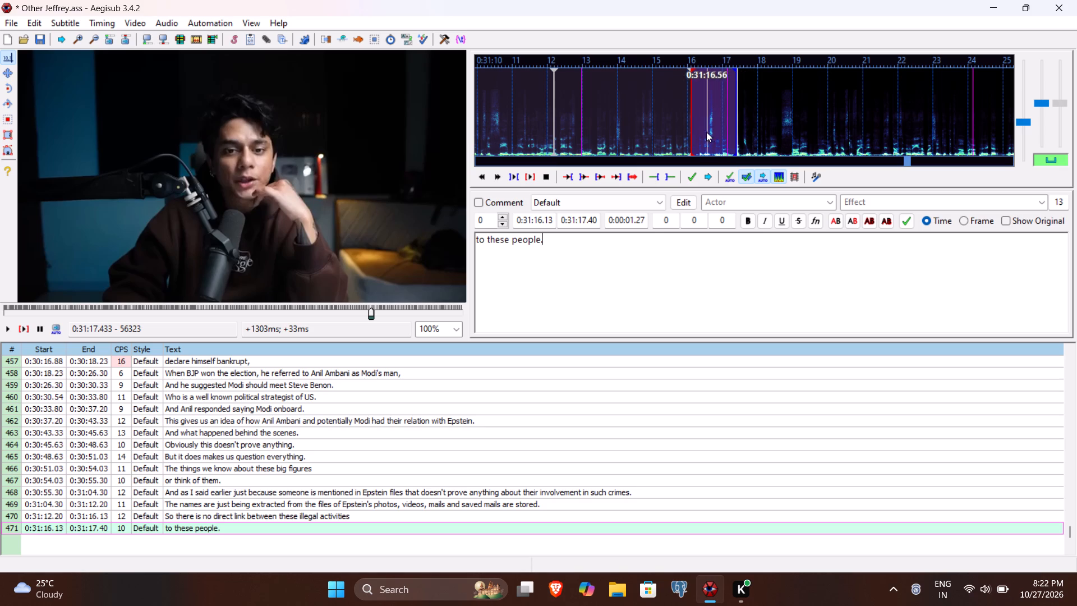
{"action": "left_click", "coordinate": [542, 223]}
{"action": "type", "text": "32"}
{"action": "left_click", "coordinate": [611, 288]}
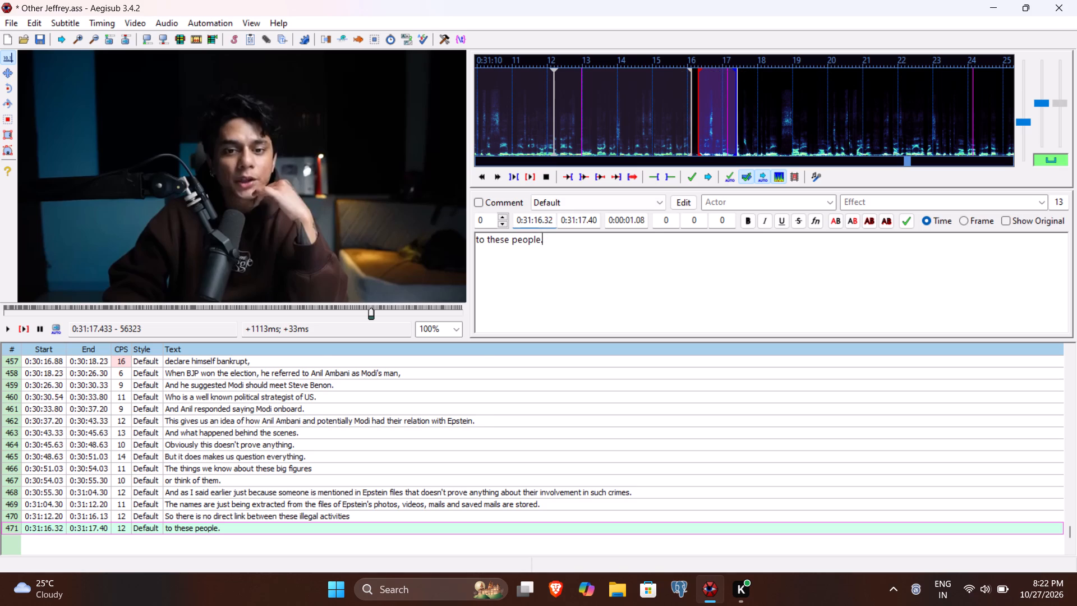
{"action": "key", "text": "Return"}
Play the video in short stretches through the next phrase and set line 472's end time to 0:31:21.33.
{"action": "left_click", "coordinate": [15, 333]}
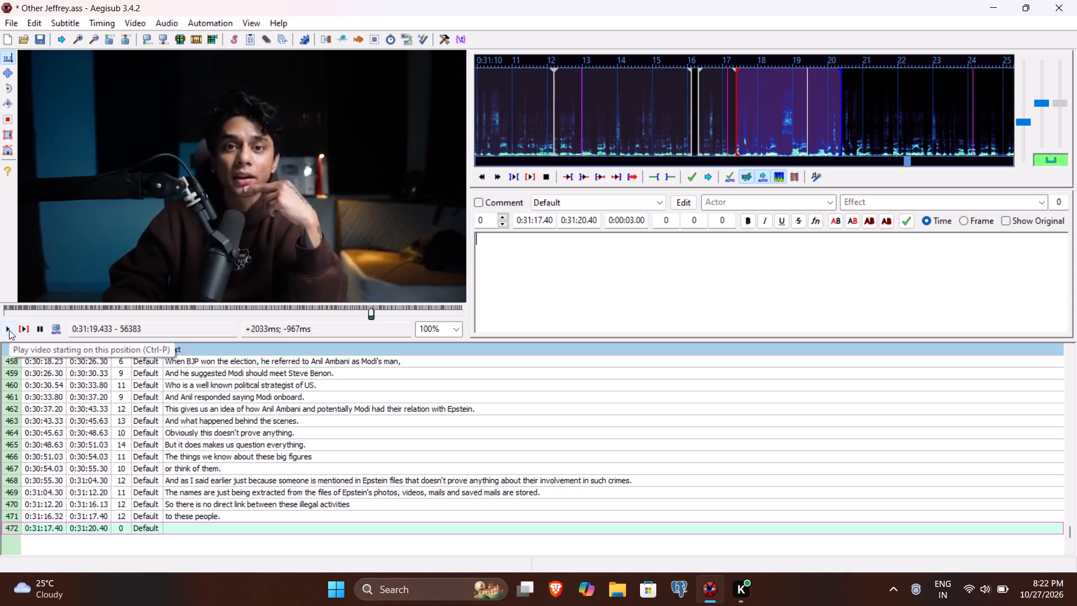
{"action": "left_click", "coordinate": [9, 330]}
{"action": "left_click", "coordinate": [9, 330]}
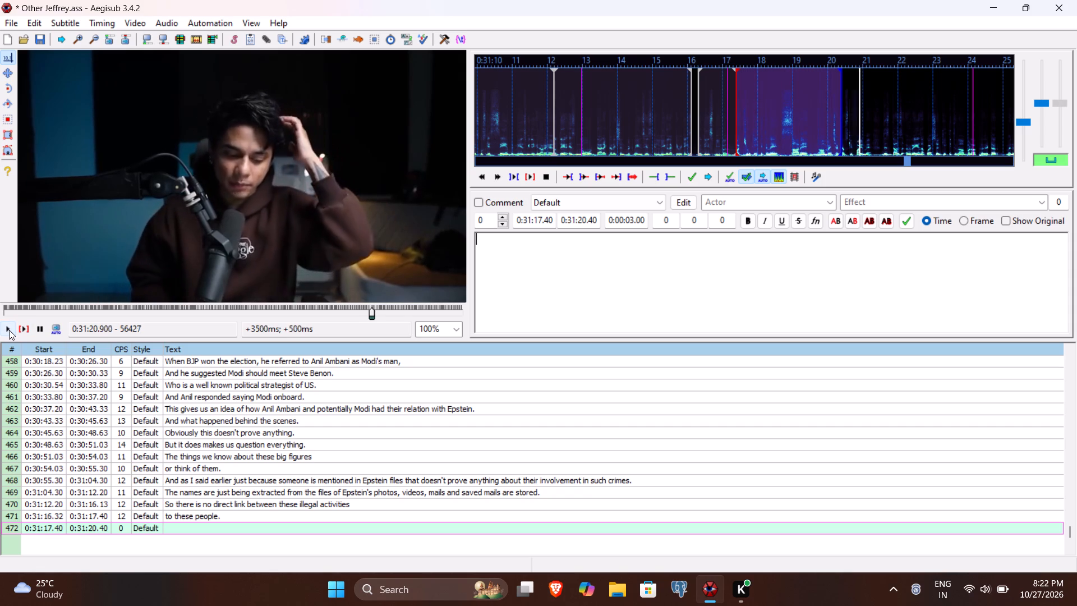
{"action": "left_click", "coordinate": [9, 330]}
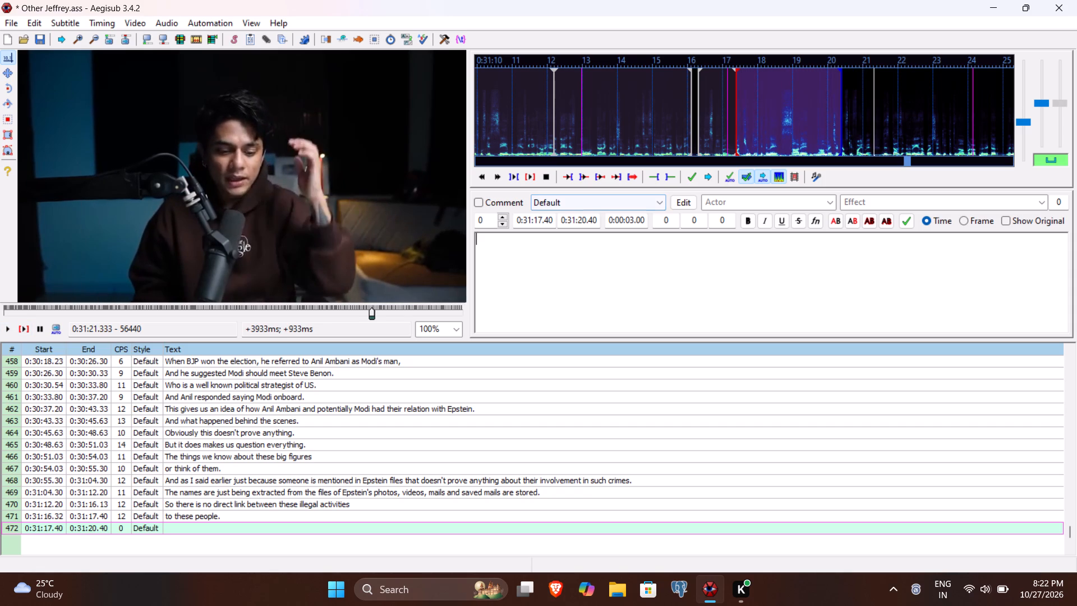
{"action": "left_click", "coordinate": [583, 222]}
{"action": "key", "text": "1"}
{"action": "type", "text": "33"}
Enter "Because of the sheer amount of names mentioned in his files" as the text of line 472 and commit the line.
{"action": "left_click", "coordinate": [558, 301]}
{"action": "type", "text": "Because of the sheer amoung"}
{"action": "key", "text": "space"}
{"action": "key", "text": "BackSpace"}
{"action": "key", "text": "BackSpace"}
{"action": "type", "text": "t of names mentioned in"}
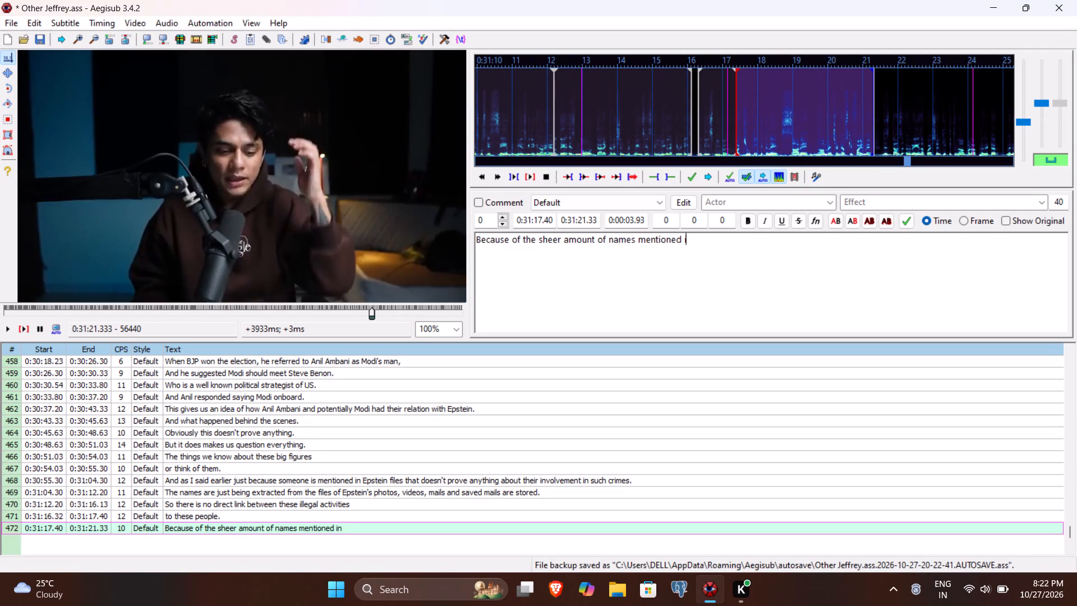
{"action": "key", "text": "space"}
{"action": "type", "text": "his fiels"}
{"action": "key", "text": "BackSpace"}
{"action": "key", "text": "BackSpace"}
{"action": "key", "text": "BackSpace"}
{"action": "type", "text": "les"}
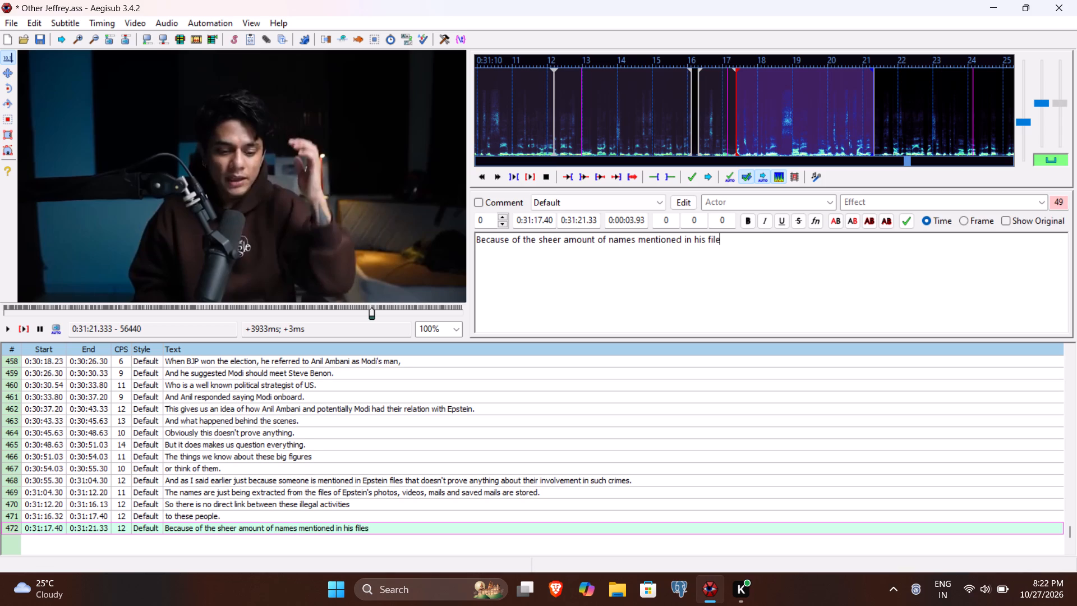
{"action": "key", "text": "Return"}
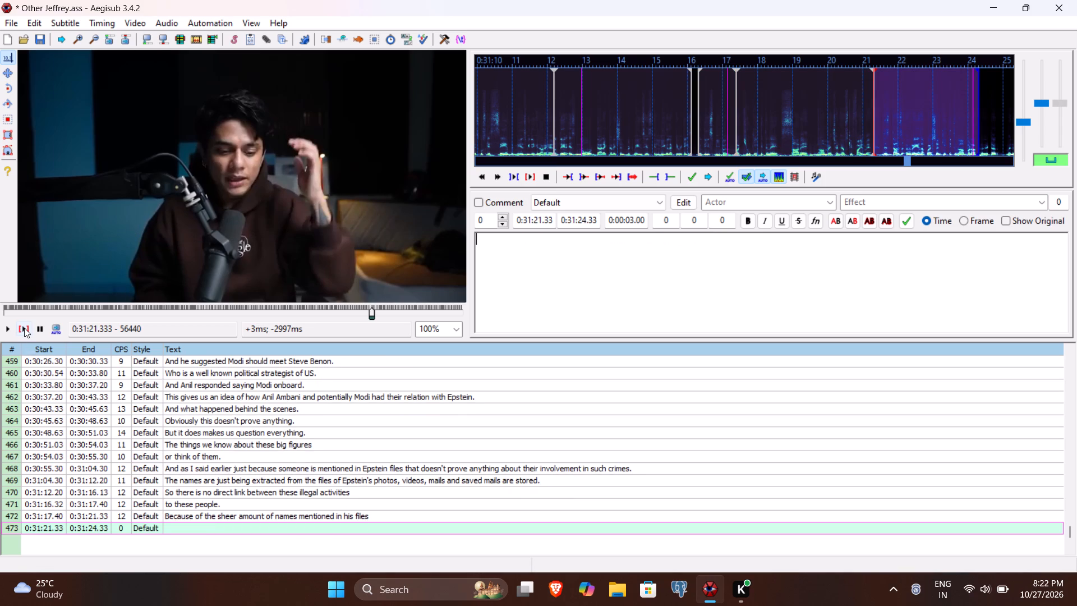
Play the video in short stretches through the next phrase and set line 473's end time to 0:31:27.93.
{"action": "left_click", "coordinate": [24, 328]}
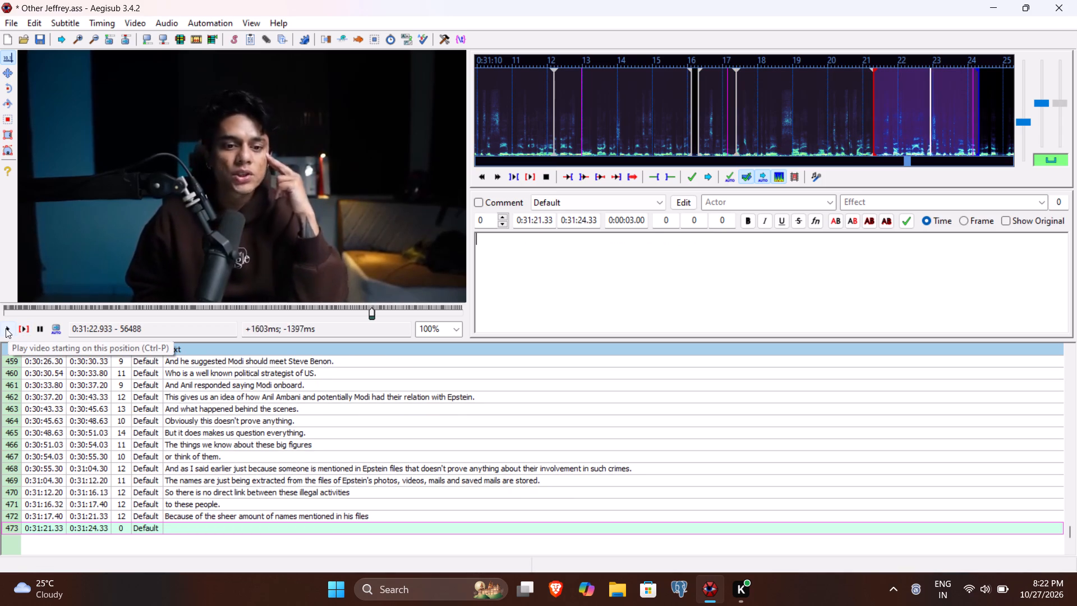
{"action": "left_click", "coordinate": [6, 328]}
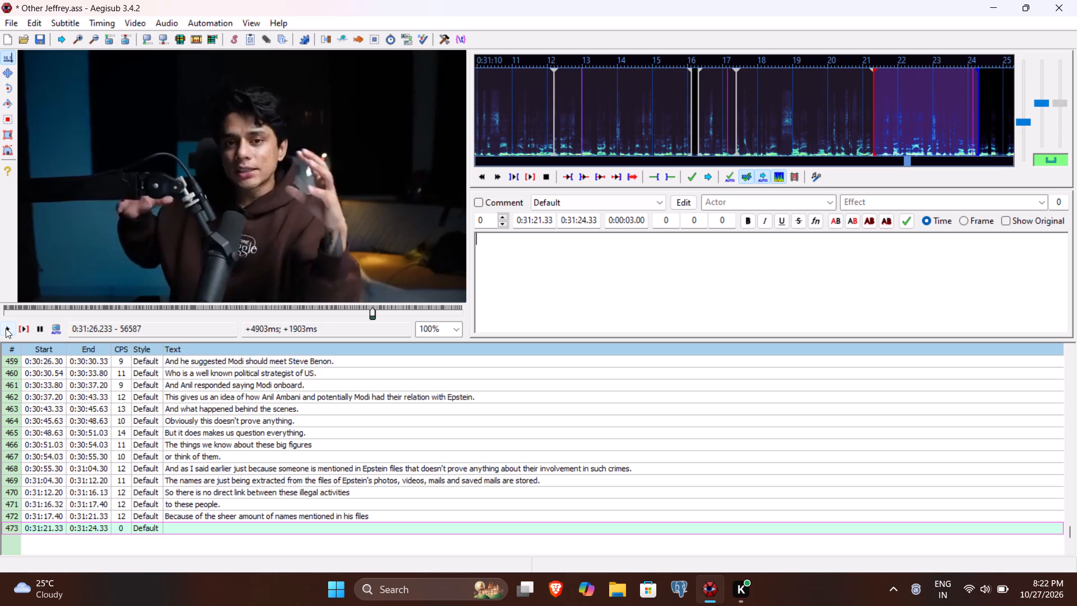
{"action": "left_click", "coordinate": [6, 328]}
{"action": "double_click", "coordinate": [6, 328]}
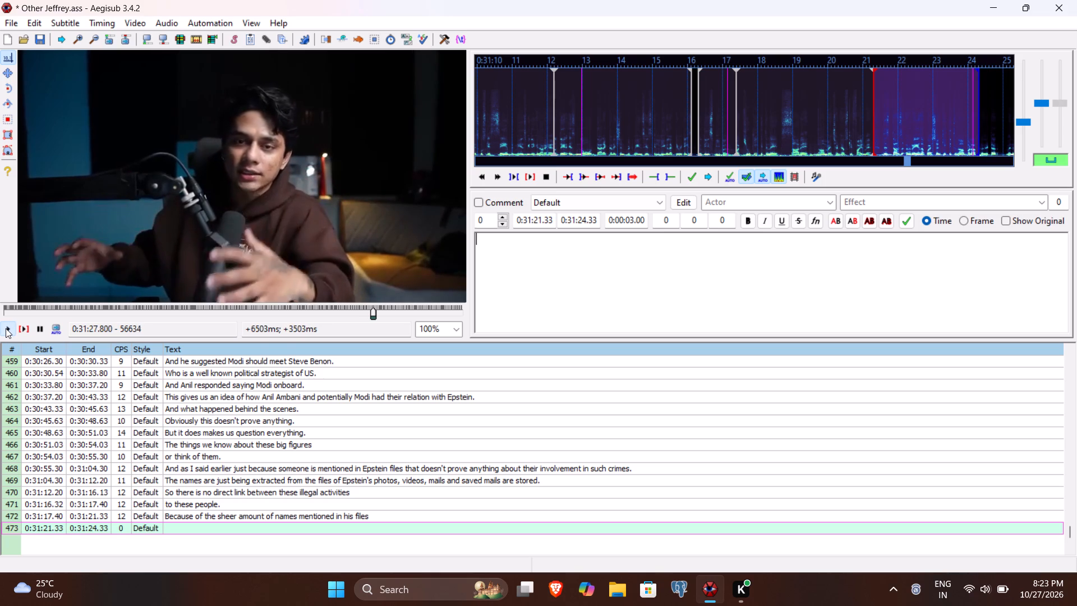
{"action": "left_click", "coordinate": [582, 220]}
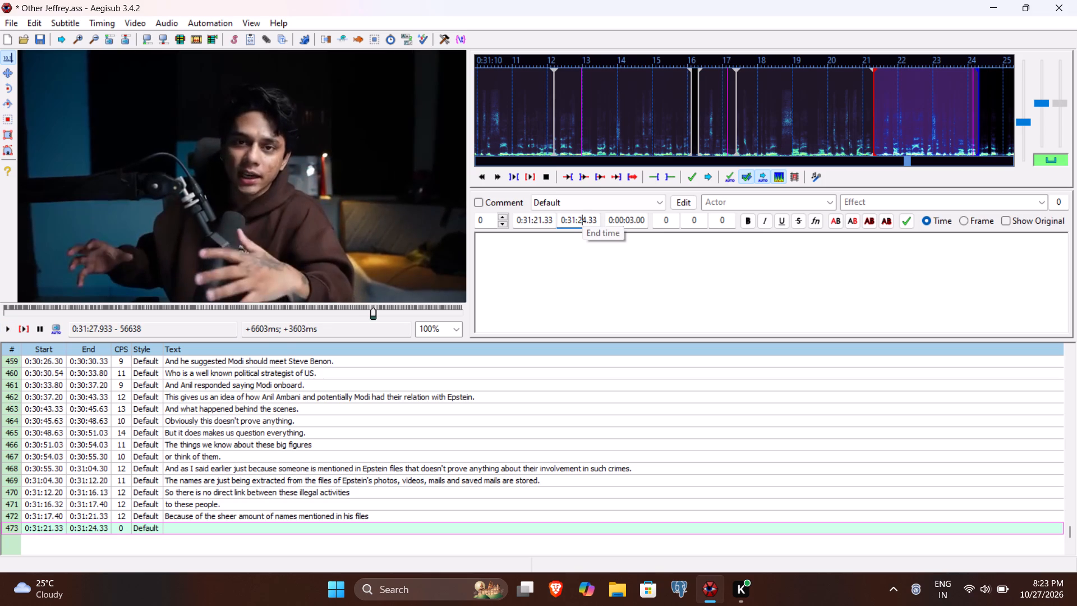
{"action": "key", "text": "7"}
{"action": "type", "text": "93"}
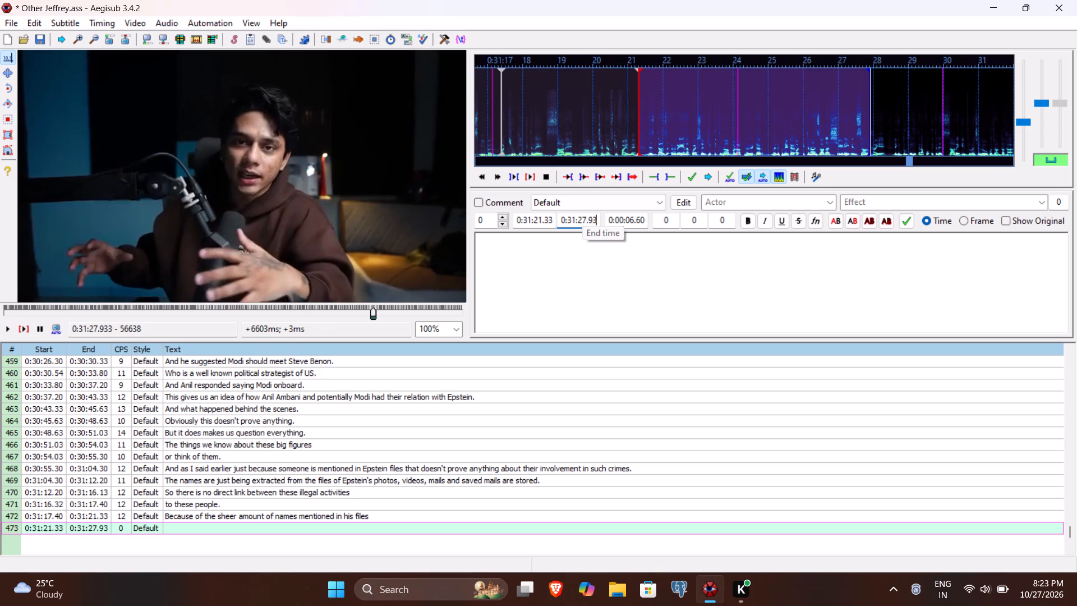
Enter "this does raise a question such a question, manipulator" as the text of line 473.
{"action": "left_click", "coordinate": [556, 265]}
{"action": "key", "text": "t"}
{"action": "type", "text": "his does raise a qu"}
{"action": "key", "text": "e"}
{"action": "type", "text": "sit"}
{"action": "key", "text": "BackSpace"}
{"action": "key", "text": "BackSpace"}
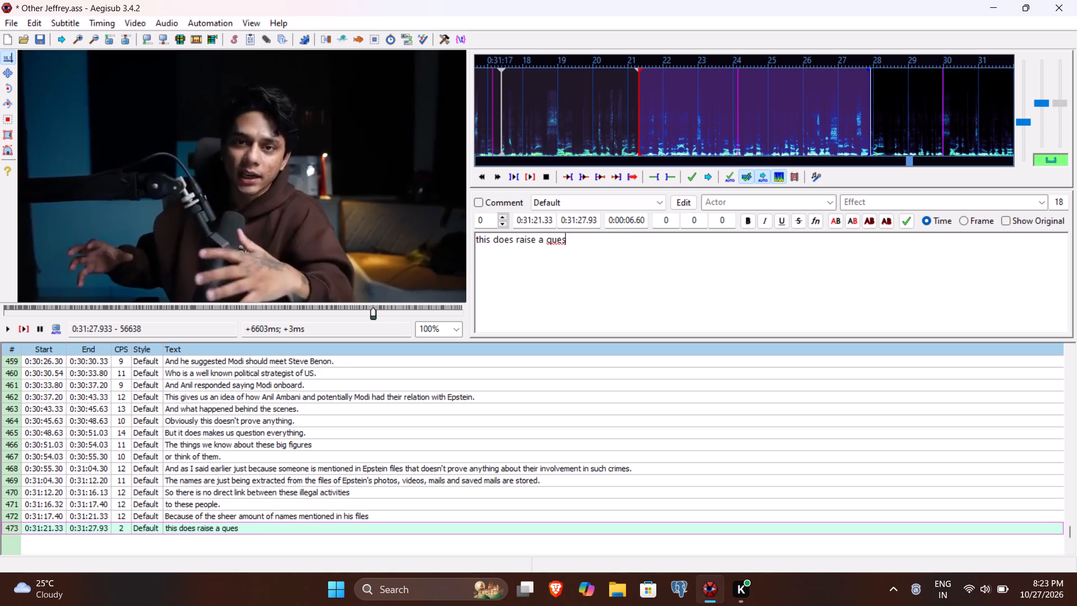
{"action": "type", "text": "tio"}
{"action": "type", "text": "n such a question"}
{"action": "type", "text": ","}
{"action": "key", "text": "space"}
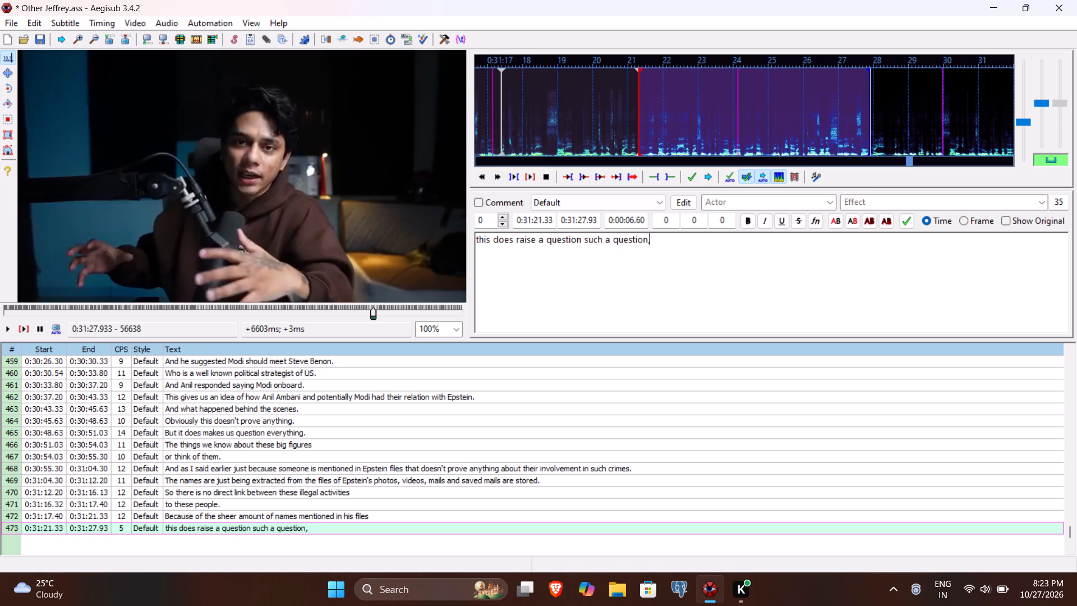
{"action": "type", "text": "manipulator"}
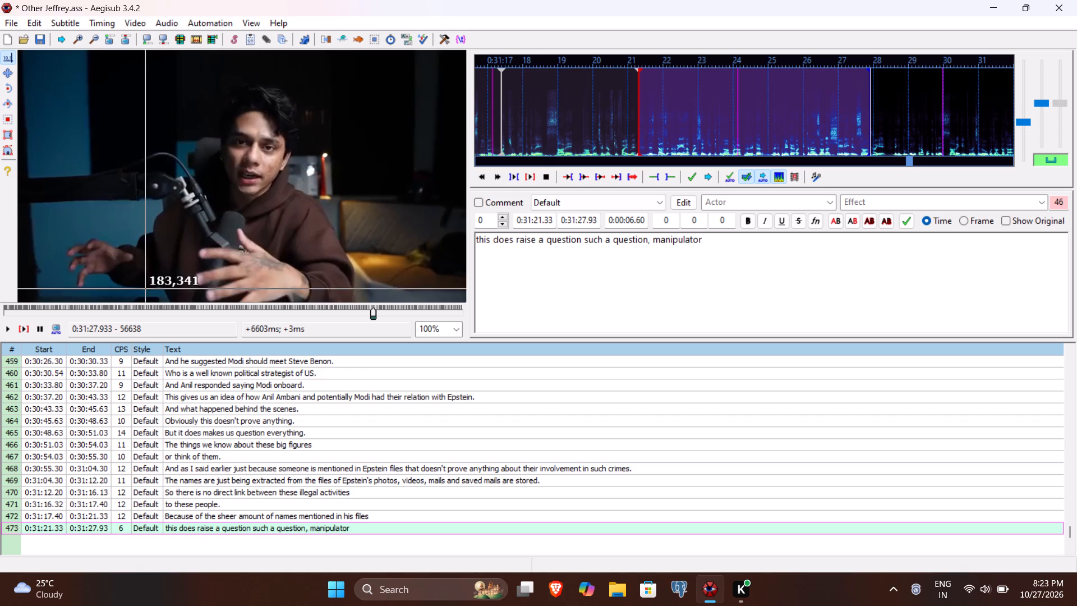
Replay line 473, append "and such a shady person" to its text and commit the line.
{"action": "left_click", "coordinate": [33, 329]}
{"action": "left_click", "coordinate": [25, 330]}
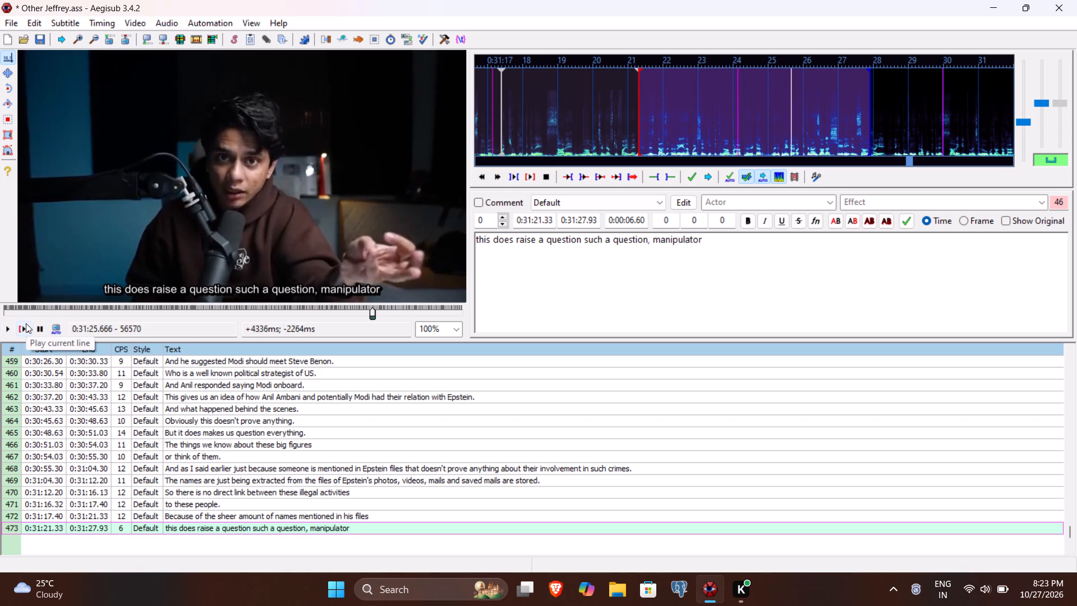
{"action": "key", "text": "ctrl+Left"}
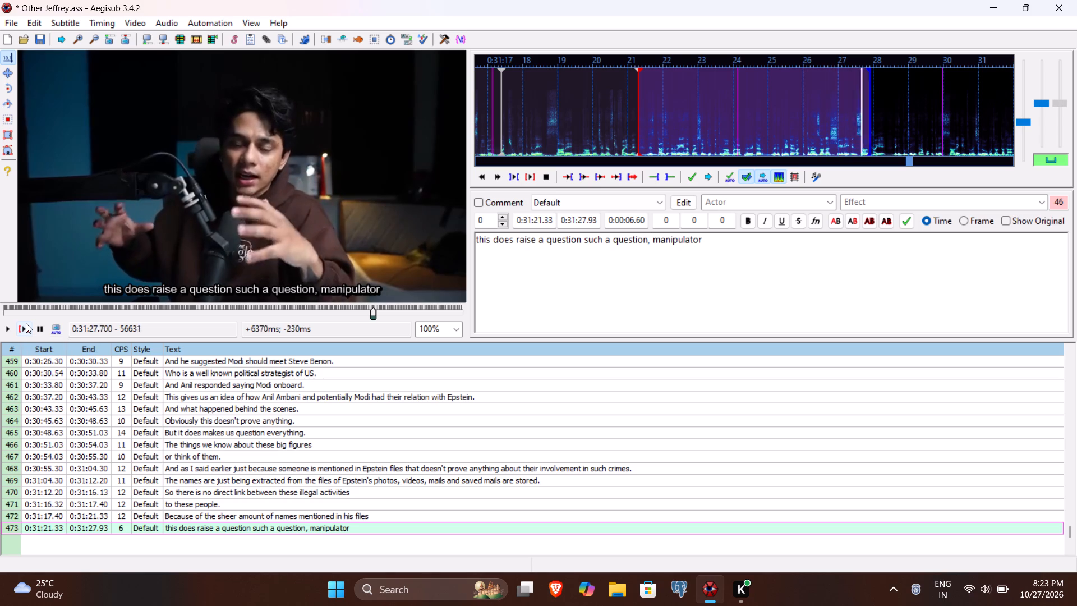
{"action": "key", "text": "Down"}
{"action": "key", "text": "space"}
{"action": "type", "text": "and"}
{"action": "key", "text": "space"}
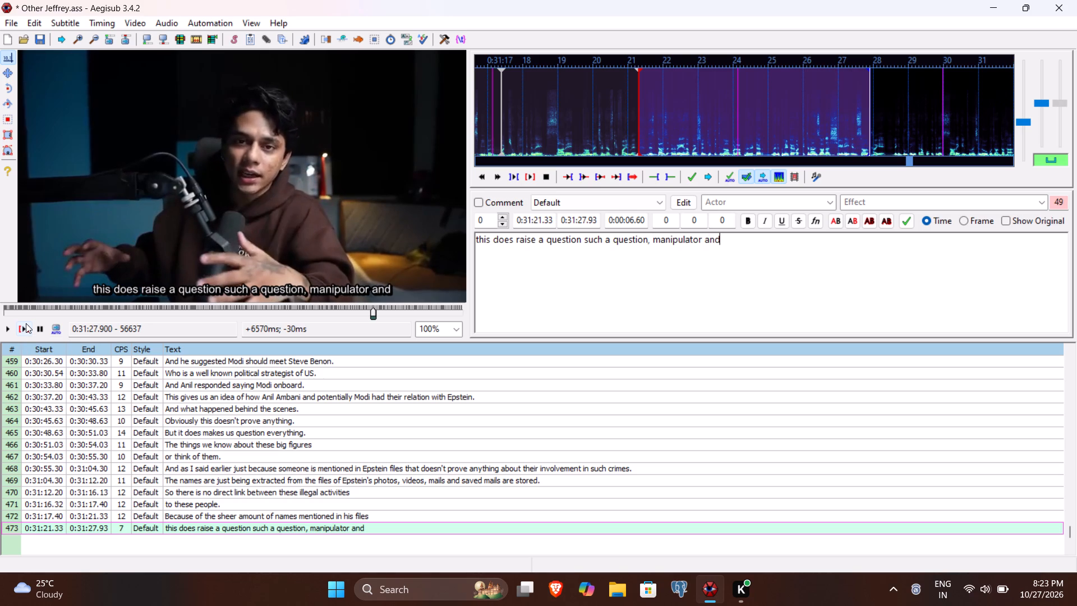
{"action": "type", "text": "such a shady person"}
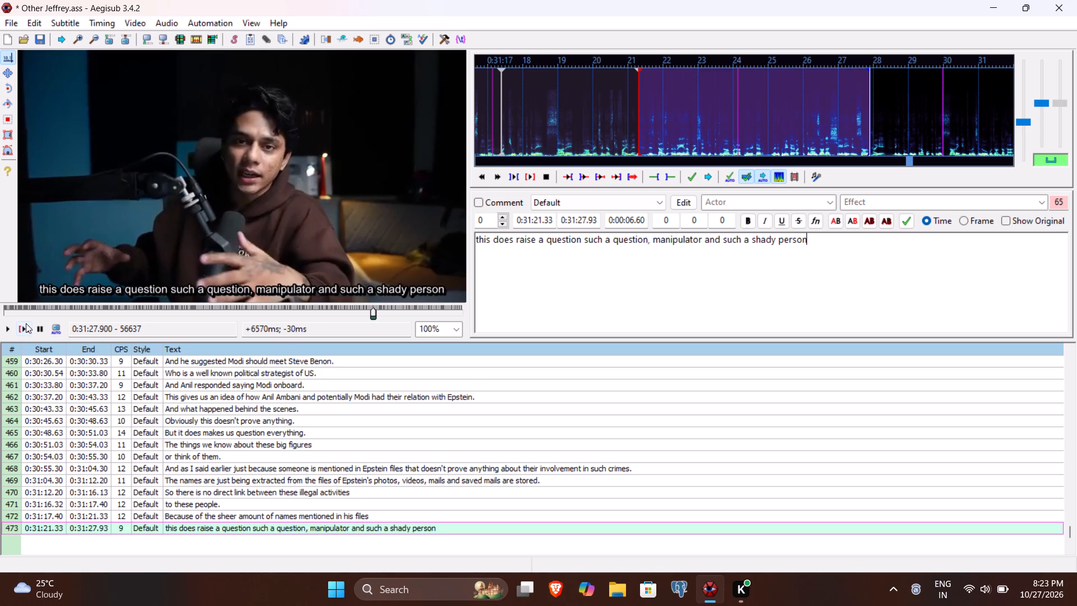
{"action": "key", "text": "Return"}
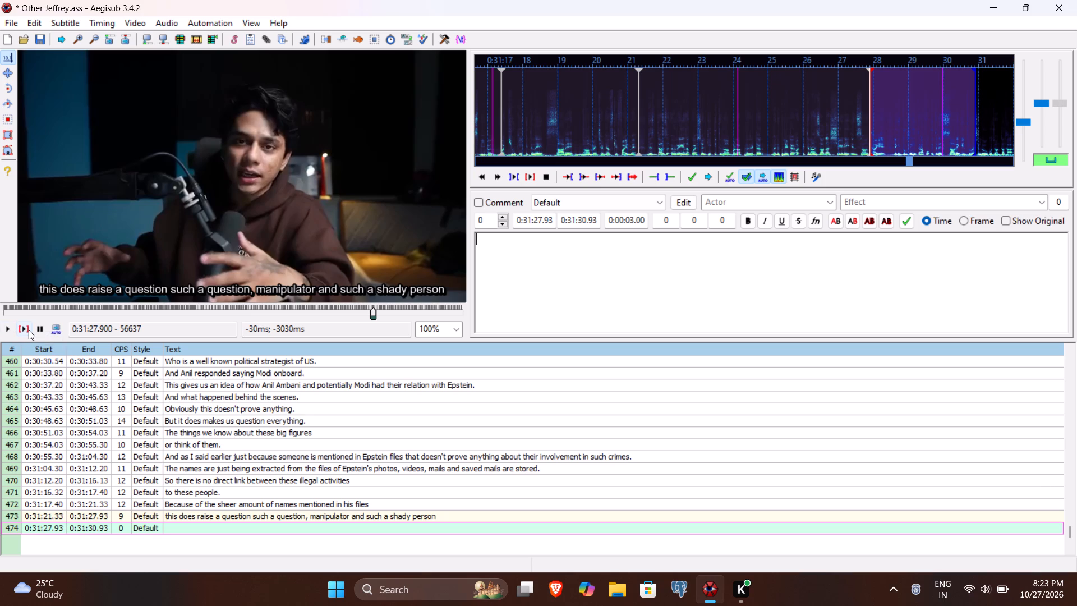
Play the video in short stretches through the next phrase and set line 474's end time to 0:31:32.06.
{"action": "left_click", "coordinate": [27, 330]}
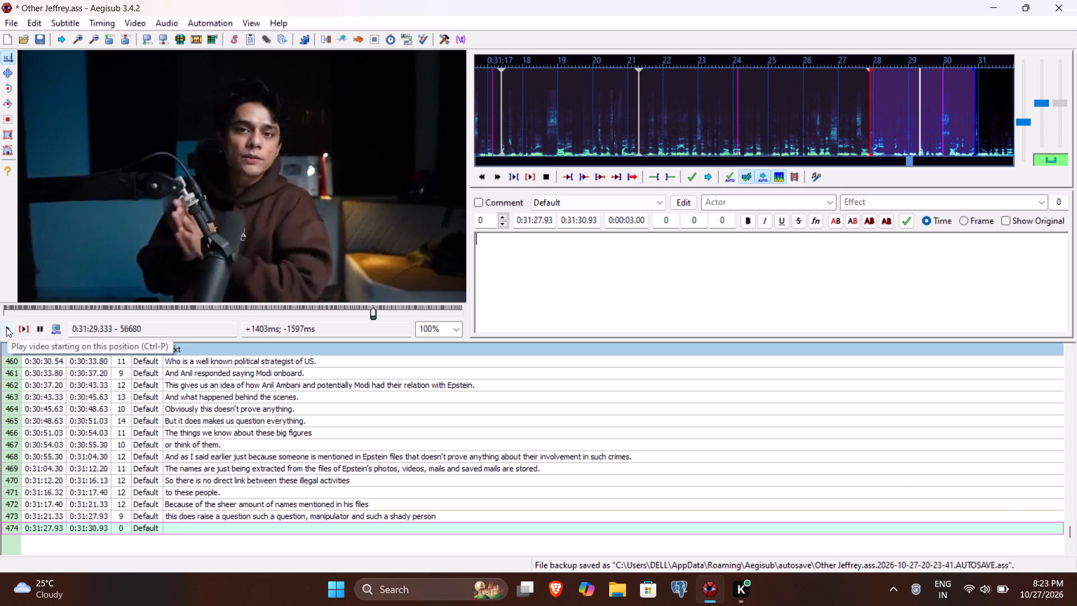
{"action": "left_click", "coordinate": [6, 327]}
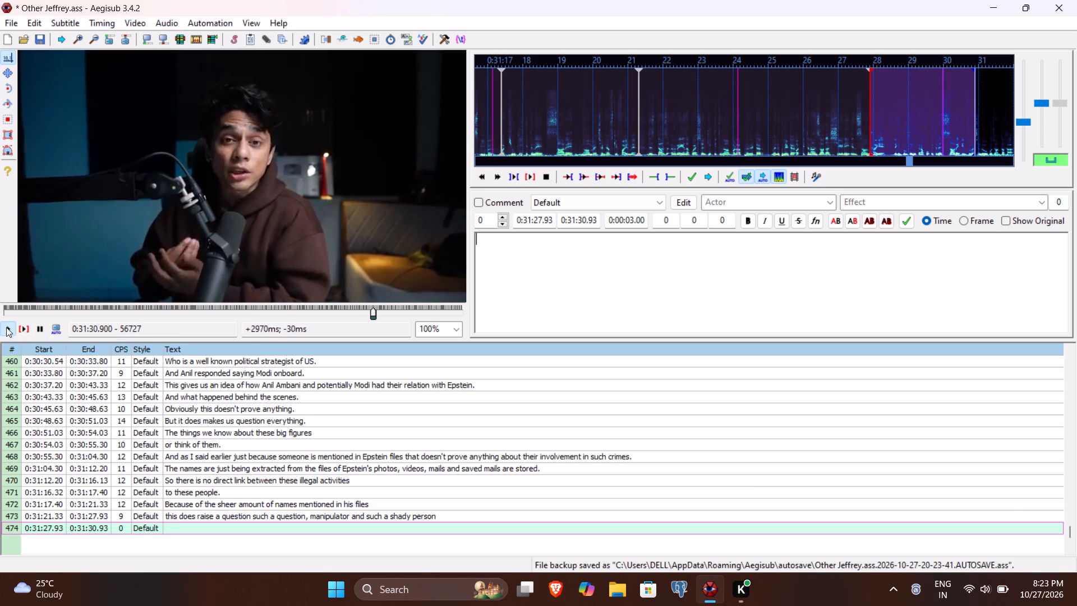
{"action": "left_click", "coordinate": [6, 327]}
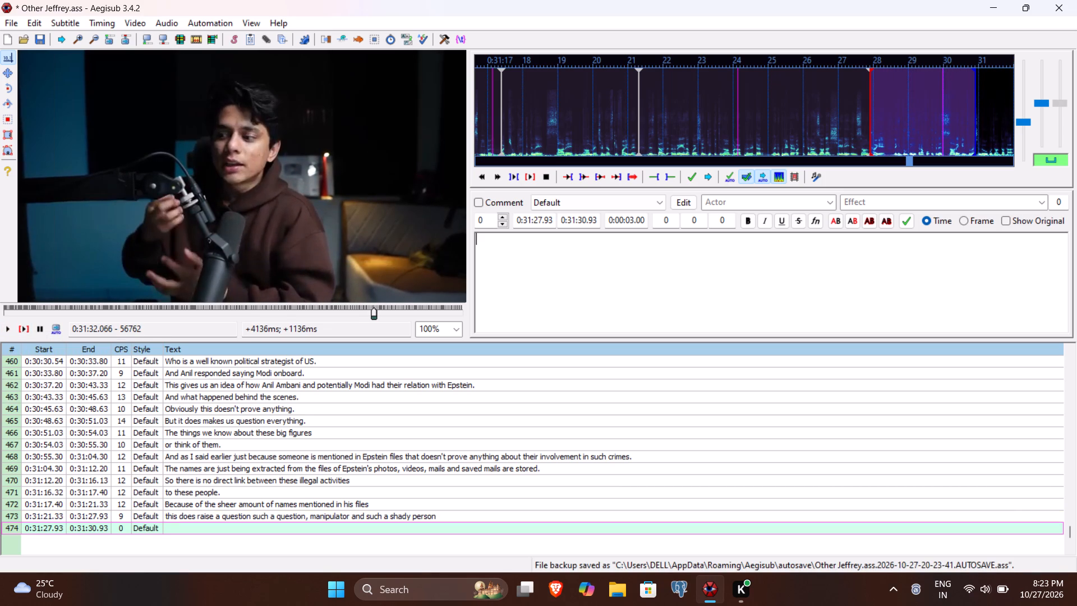
{"action": "left_click", "coordinate": [583, 219]}
{"action": "key", "text": "2"}
{"action": "type", "text": "06"}
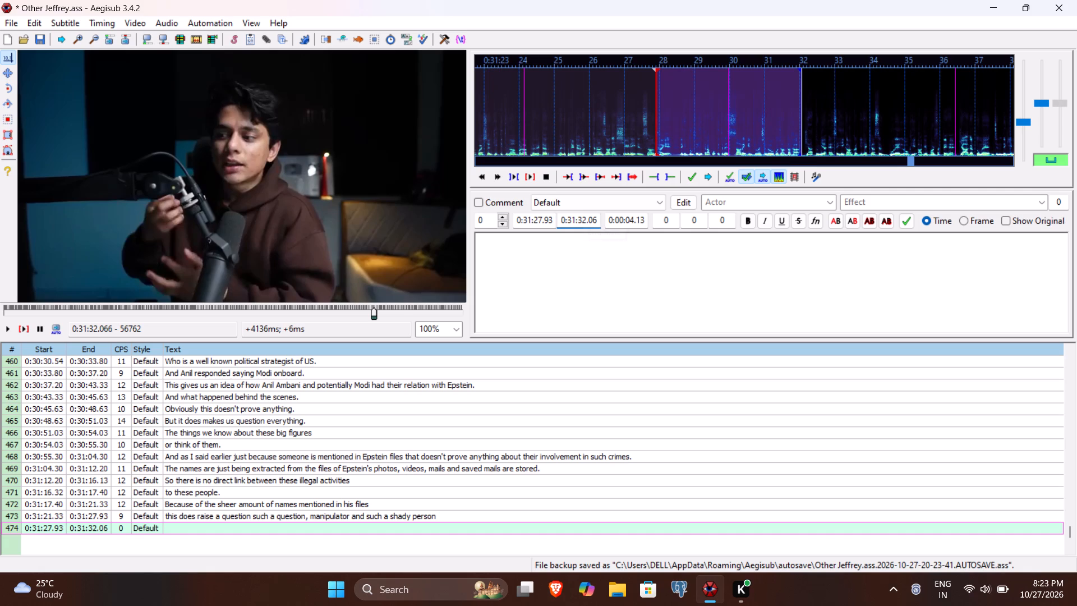
Enter "knew such powerful and influential people all over the world." as the text of line 474 and commit the line.
{"action": "left_click", "coordinate": [561, 268]}
{"action": "type", "text": "knew such"}
{"action": "key", "text": "space"}
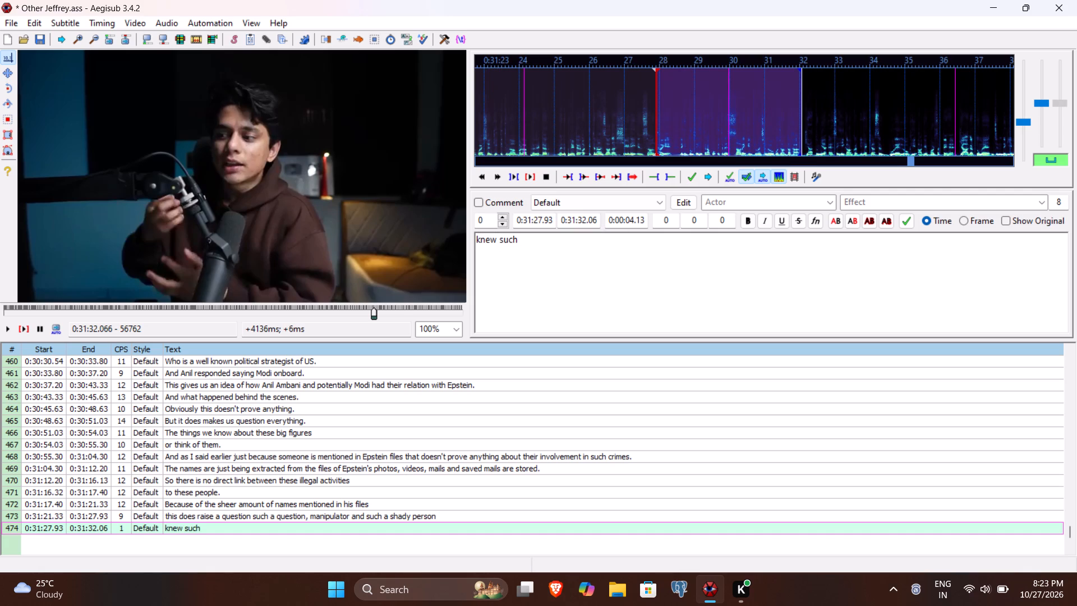
{"action": "type", "text": "strong"}
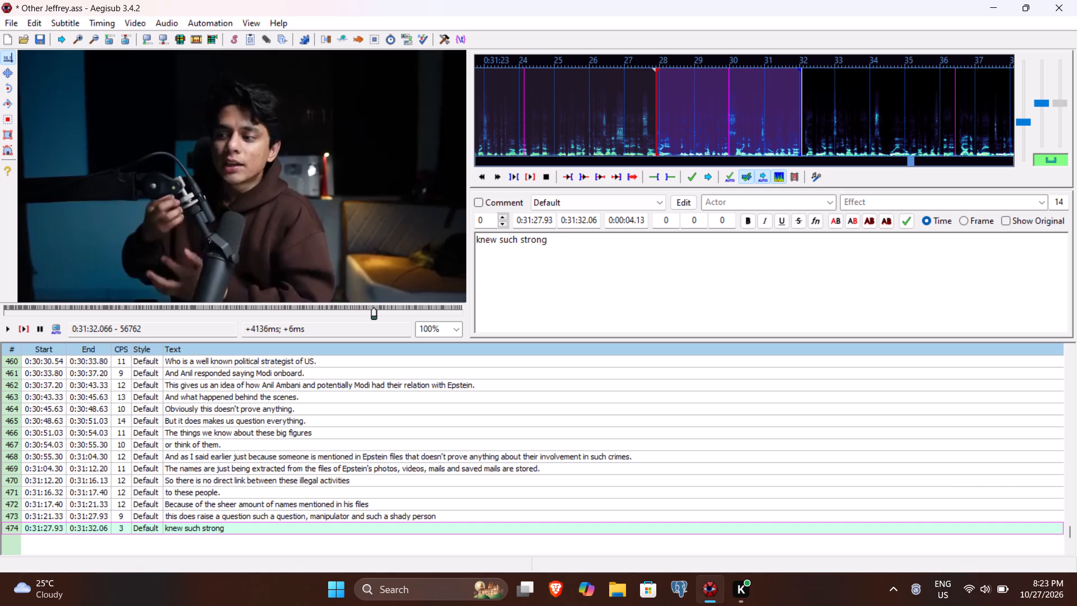
{"action": "key", "text": "ctrl+shift+Left"}
{"action": "type", "text": "poe"}
{"action": "key", "text": "BackSpace"}
{"action": "type", "text": "werful and influential peope"}
{"action": "key", "text": "BackSpace"}
{"action": "type", "text": "le"}
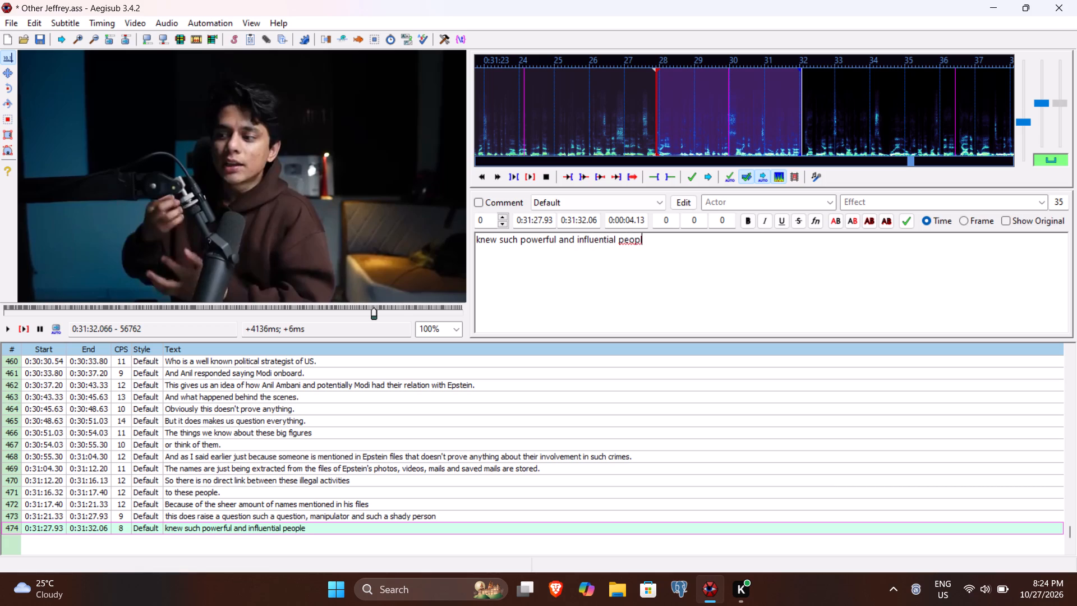
{"action": "key", "text": "space"}
{"action": "type", "text": "all over the world"}
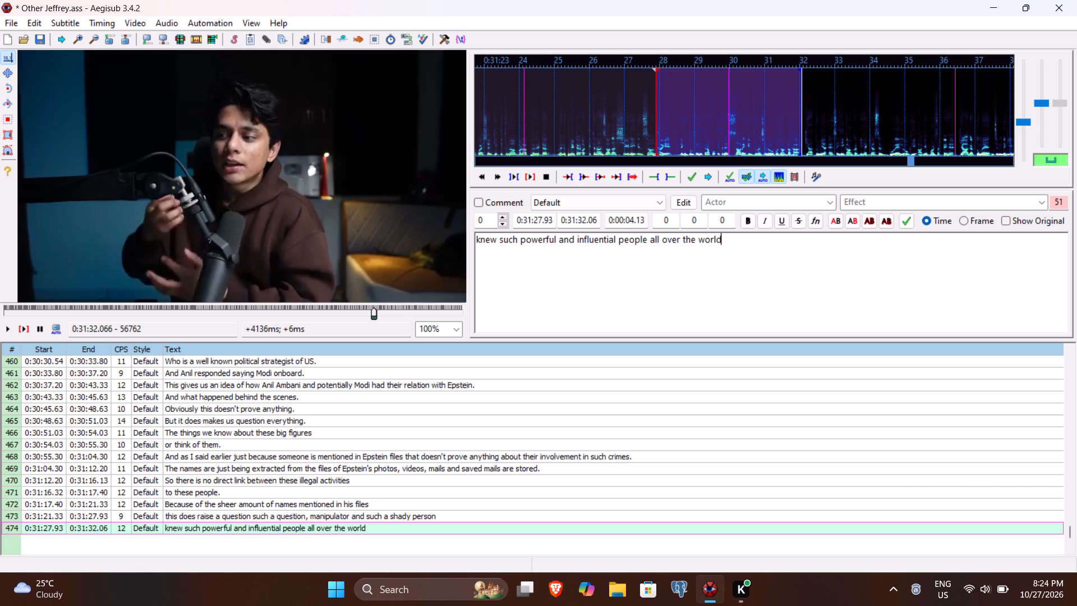
{"action": "key", "text": "period"}
{"action": "key", "text": "Return"}
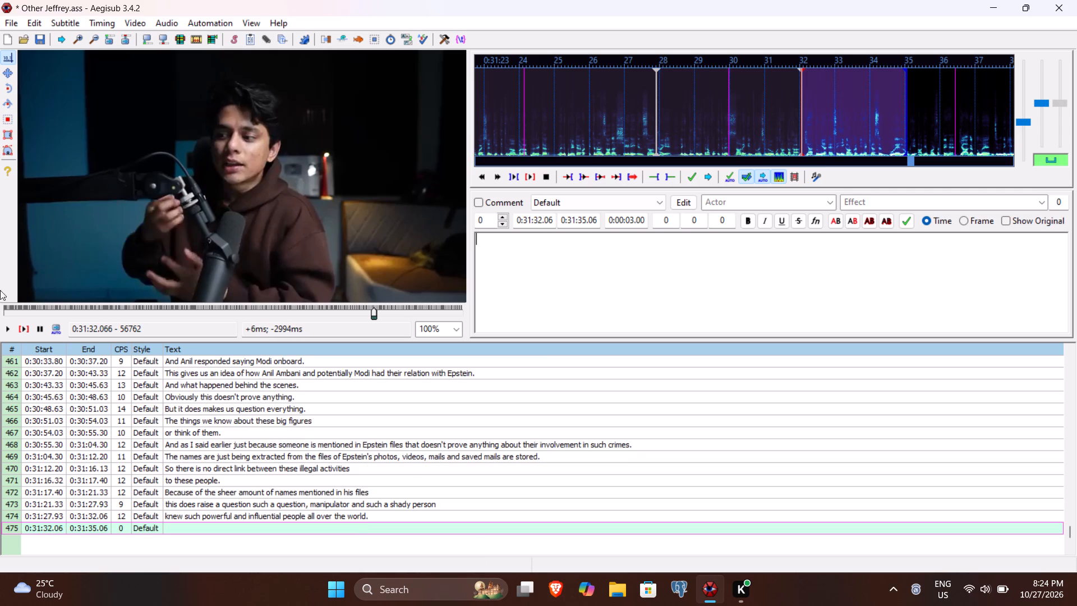
Play the video in short stretches through the next phrase and set line 475's end time to 0:31:36.43.
{"action": "left_click", "coordinate": [29, 327]}
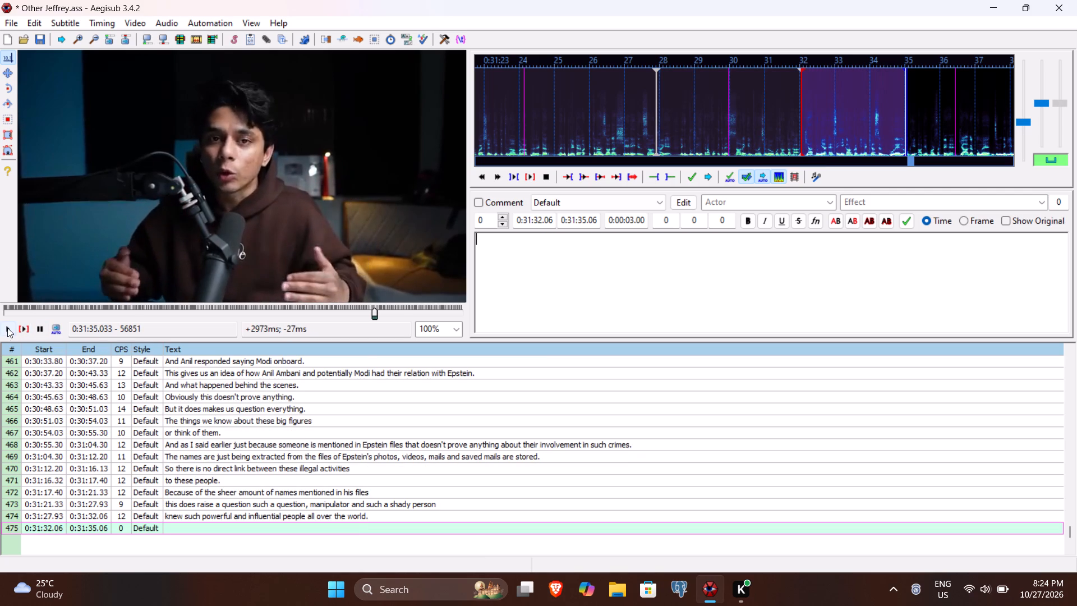
{"action": "left_click", "coordinate": [7, 328]}
{"action": "left_click", "coordinate": [7, 328]}
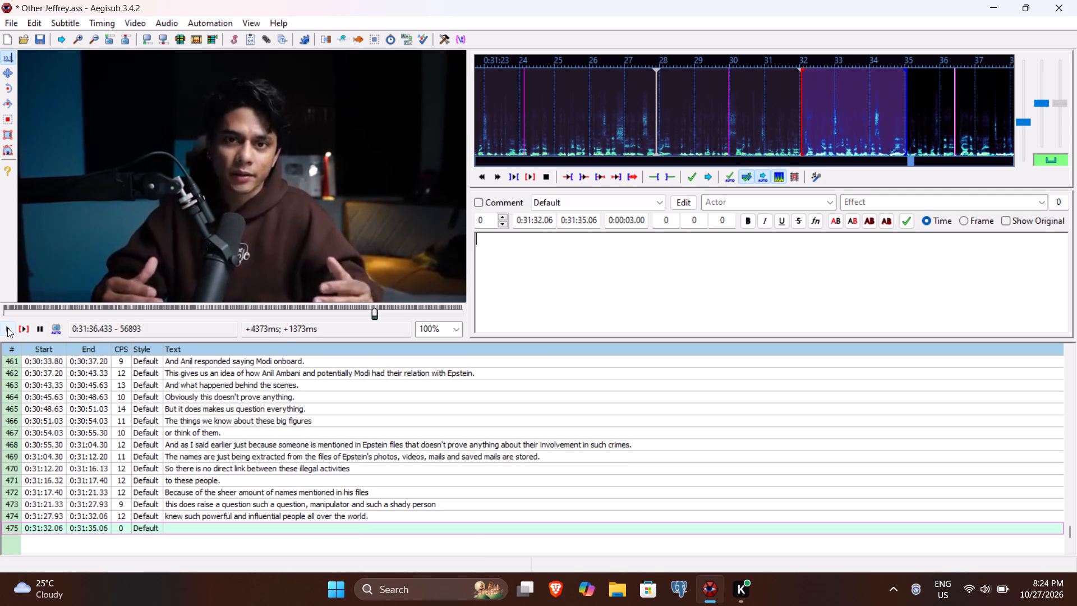
{"action": "left_click", "coordinate": [583, 218]}
{"action": "key", "text": "6"}
{"action": "type", "text": "43"}
Enter "Does the world work like this? Do only bad people move forward?" as the text of line 475 and commit the line.
{"action": "left_click", "coordinate": [558, 255]}
{"action": "type", "text": "Does the world work like this"}
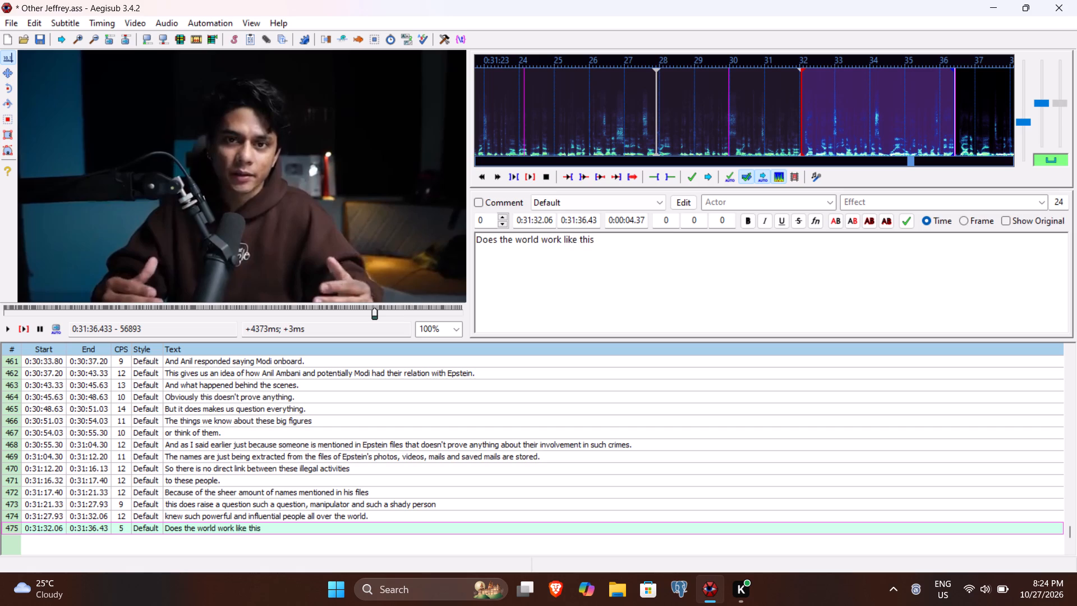
{"action": "type", "text": "? Do only bad people move pf"}
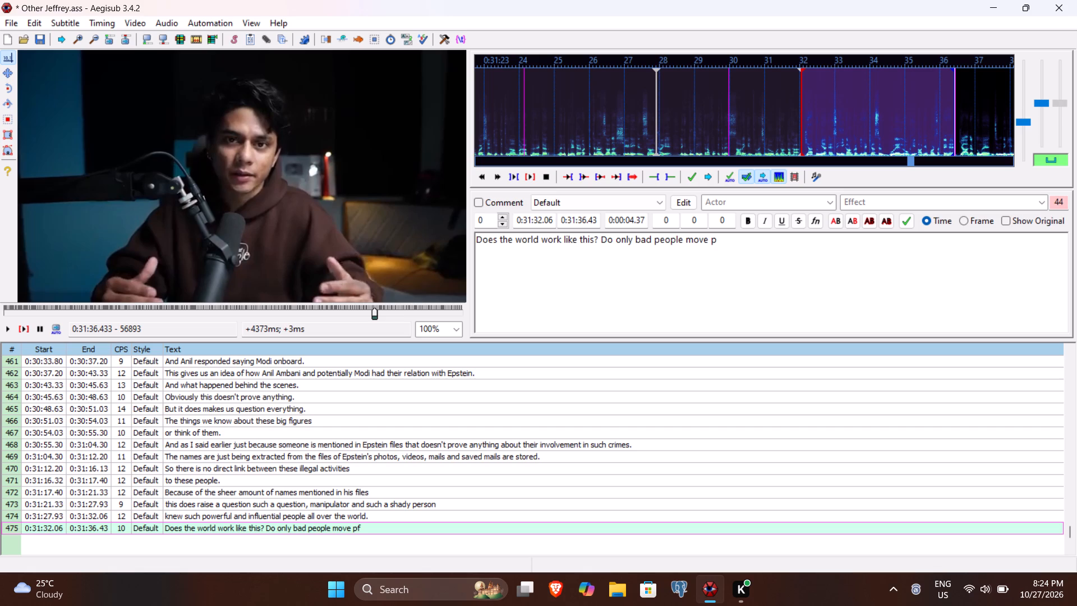
{"action": "key", "text": "BackSpace"}
{"action": "key", "text": "BackSpace"}
{"action": "key", "text": "f"}
{"action": "type", "text": "orward"}
{"action": "key", "text": "shift+question"}
{"action": "key", "text": "Return"}
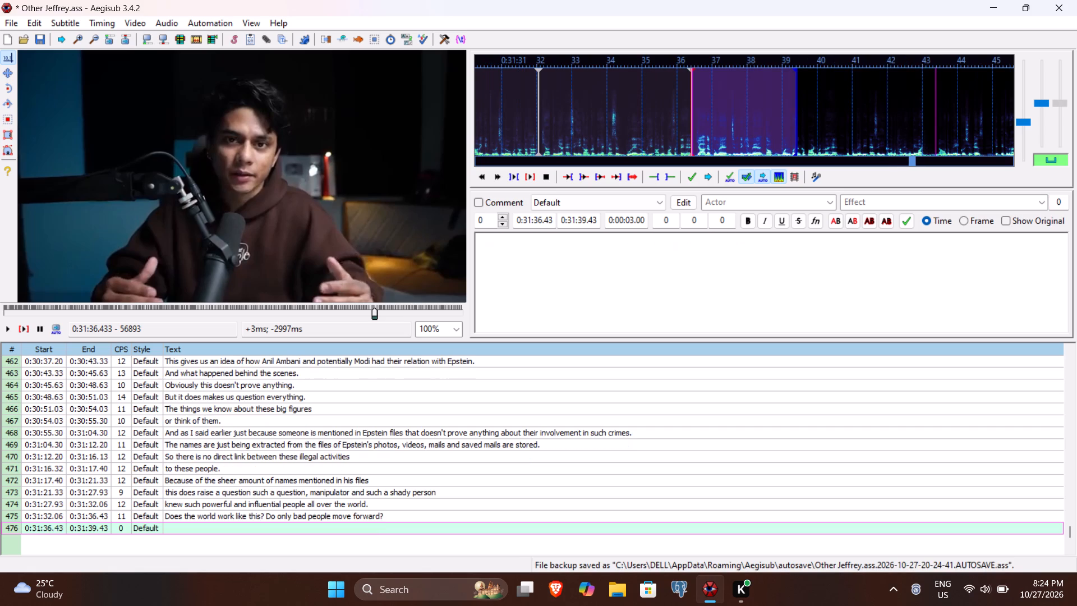
Play the video in short stretches through the next phrase and set line 476's end time to 0:31:40.66.
{"action": "left_click", "coordinate": [21, 332]}
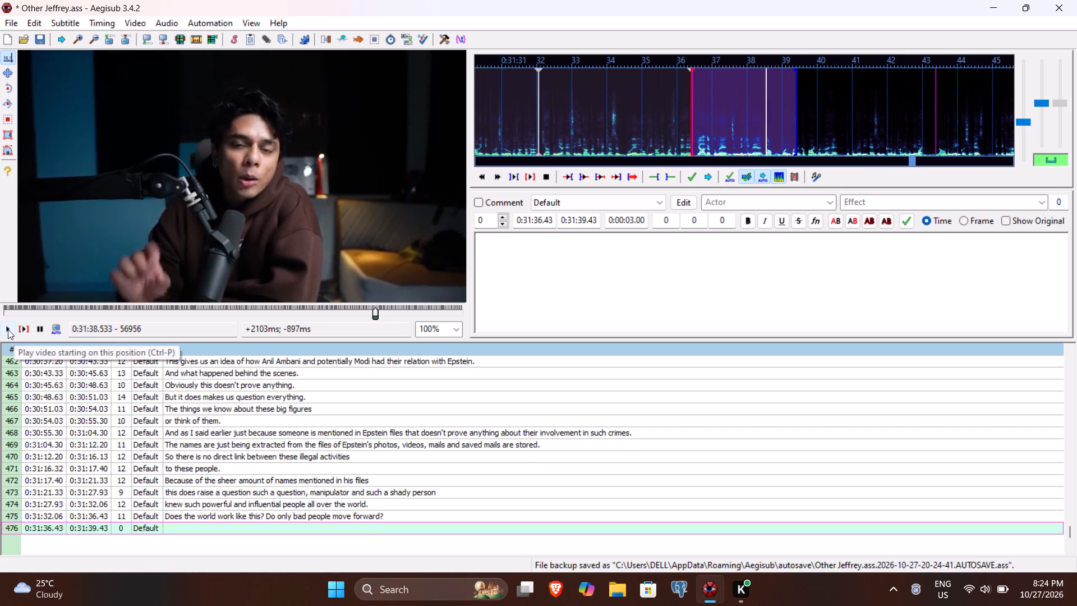
{"action": "left_click", "coordinate": [8, 329]}
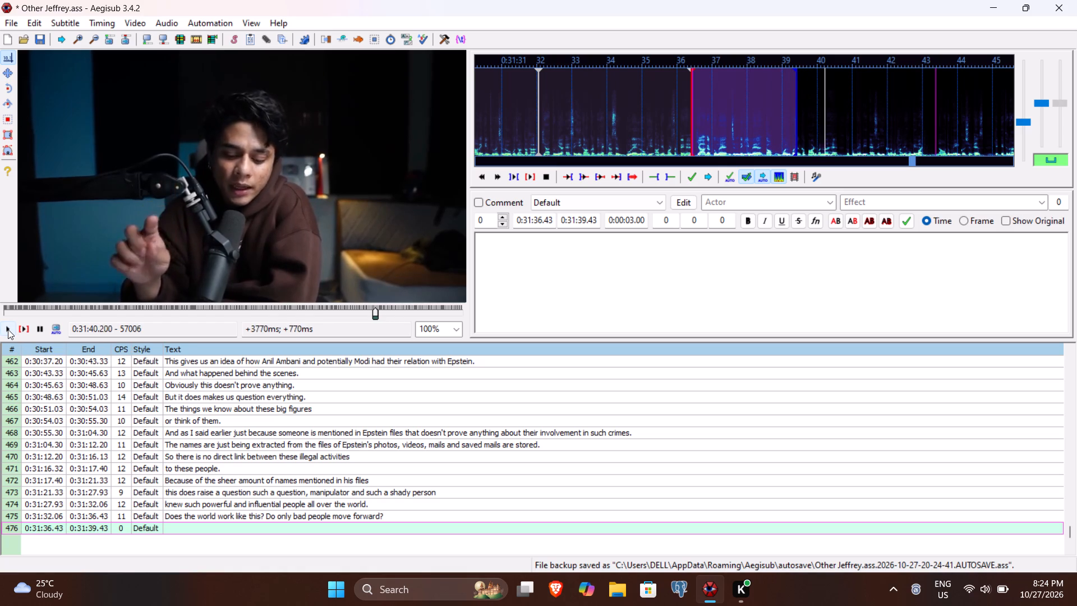
{"action": "left_click", "coordinate": [8, 329]}
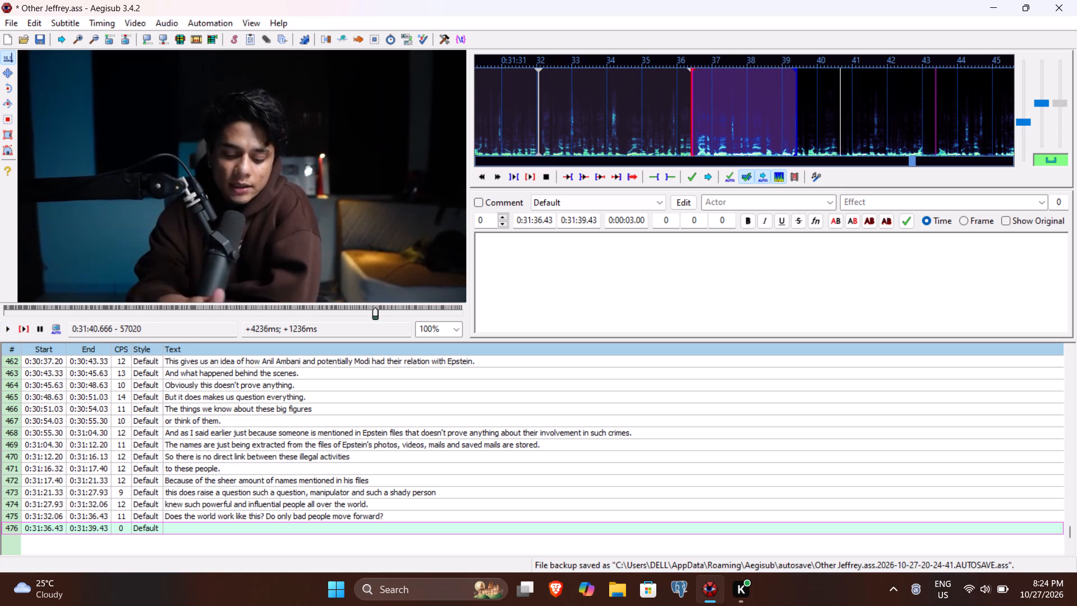
{"action": "left_click", "coordinate": [577, 218]}
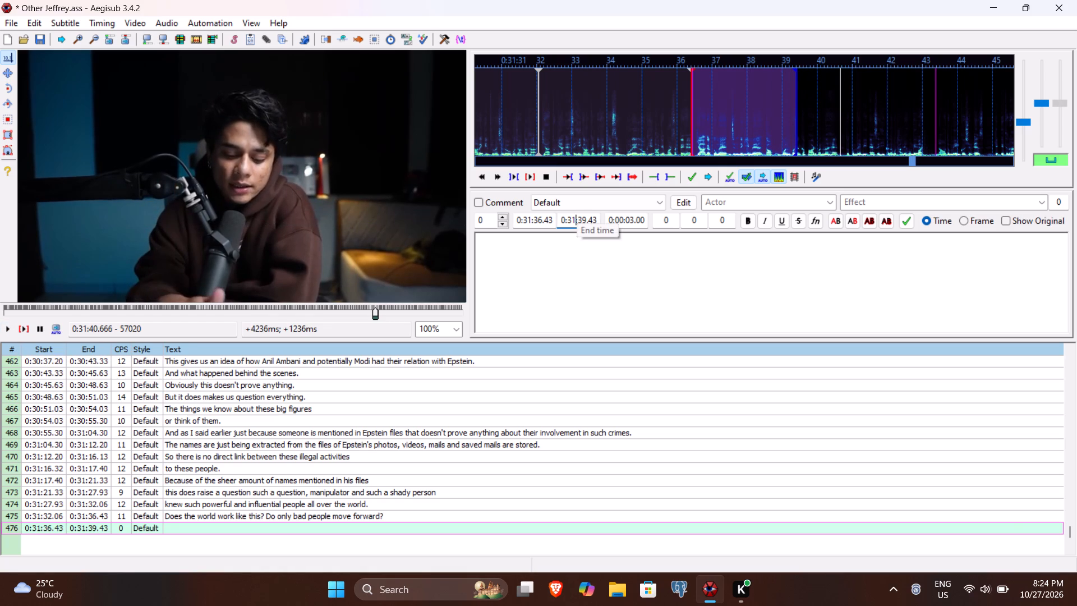
{"action": "type", "text": "40"}
{"action": "type", "text": "66"}
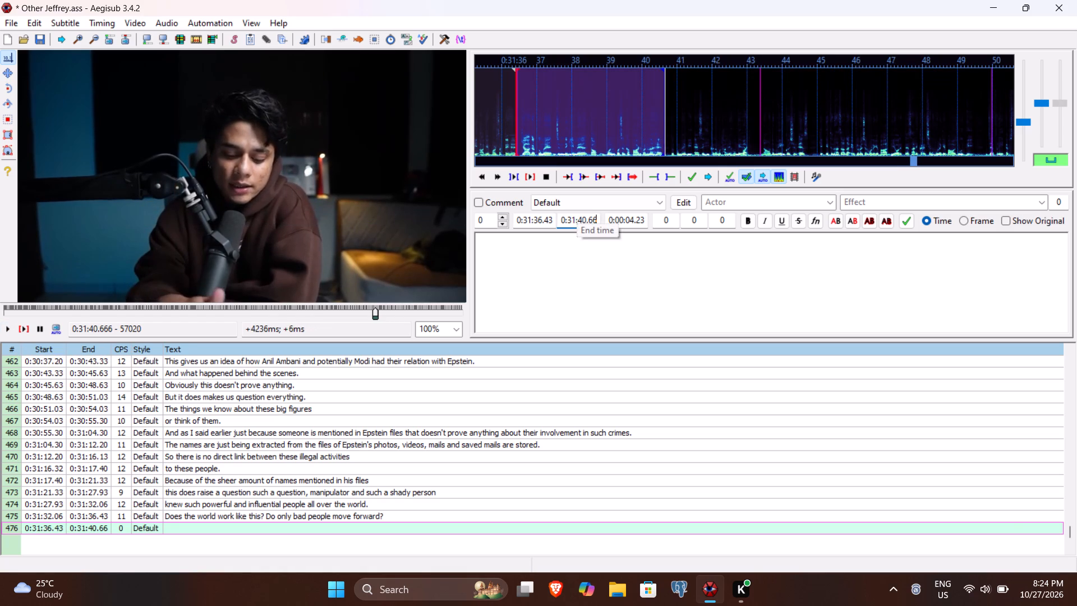
Enter "If you want to become the top 1% of the world" as the text of line 476 and commit the line.
{"action": "left_click", "coordinate": [564, 276]}
{"action": "type", "text": "If"}
{"action": "key", "text": "space"}
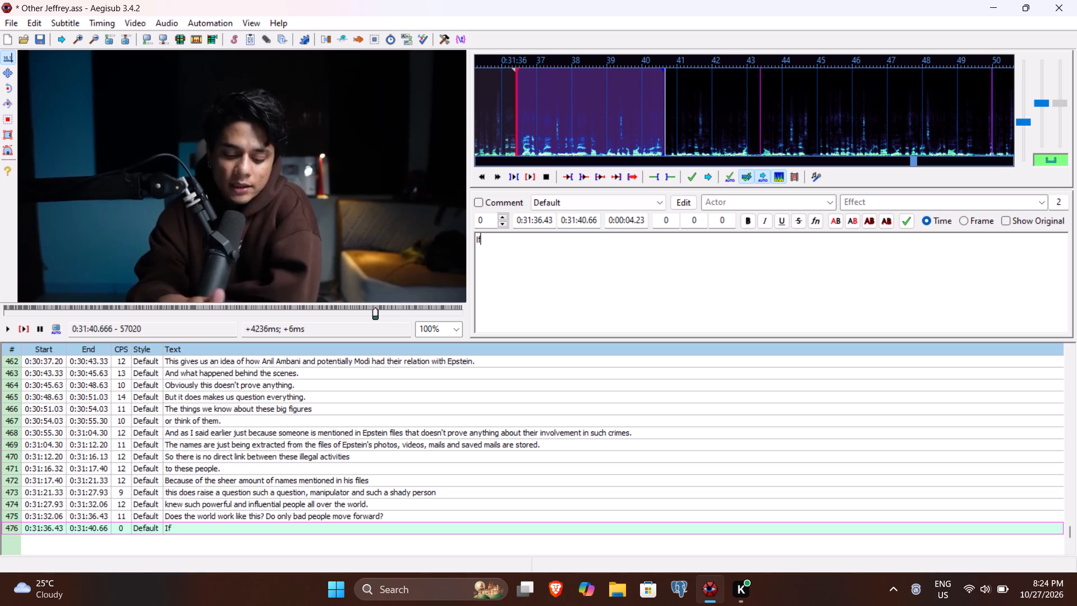
{"action": "type", "text": "you want to"}
{"action": "key", "text": "space"}
{"action": "type", "text": "become the top 1"}
{"action": "key", "text": "shift+asterisk"}
{"action": "key", "text": "BackSpace"}
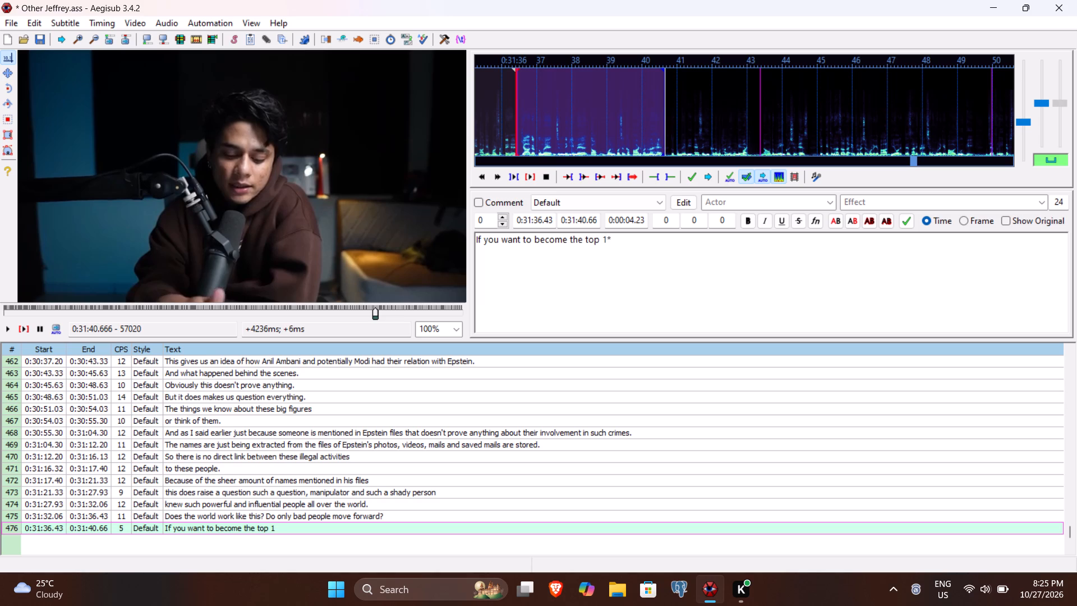
{"action": "type", "text": "% of the world"}
{"action": "key", "text": "Return"}
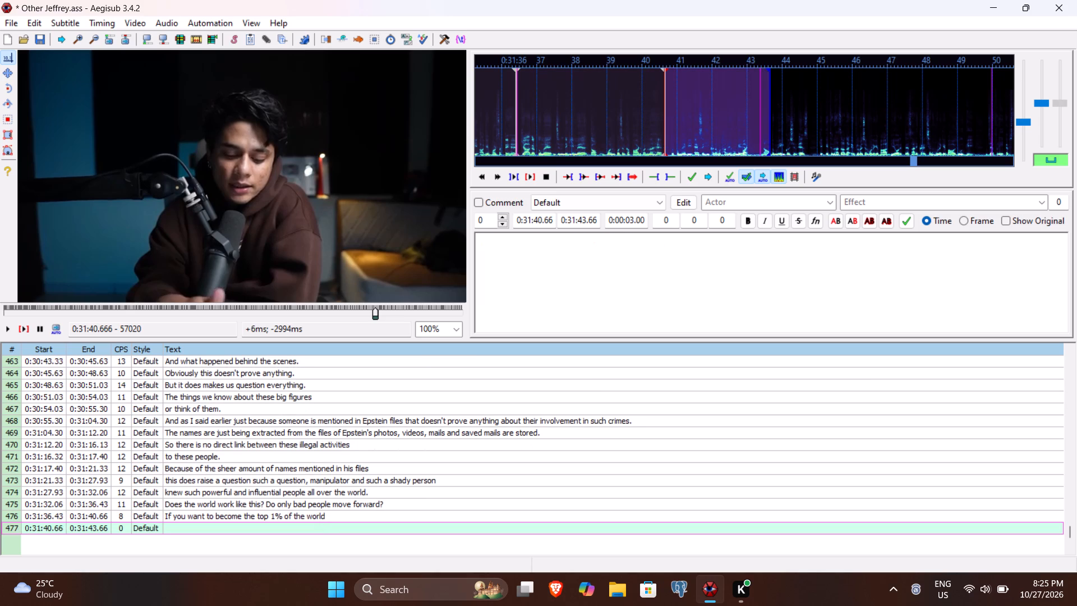
Play the video through the next phrase and set line 477's end time to 0:31:43.10.
{"action": "left_click", "coordinate": [26, 328]}
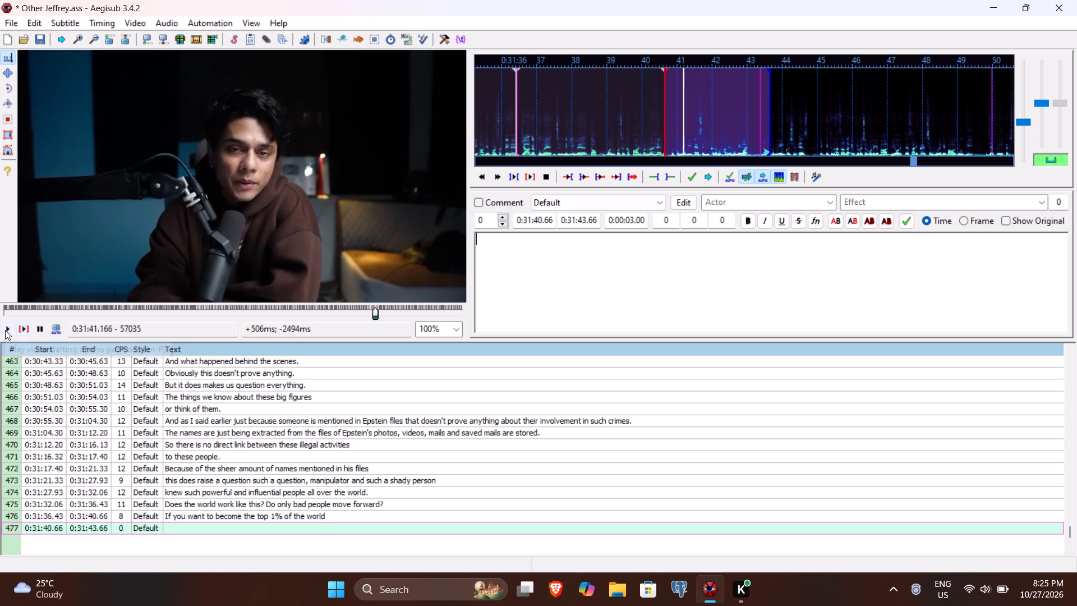
{"action": "left_click", "coordinate": [5, 330]}
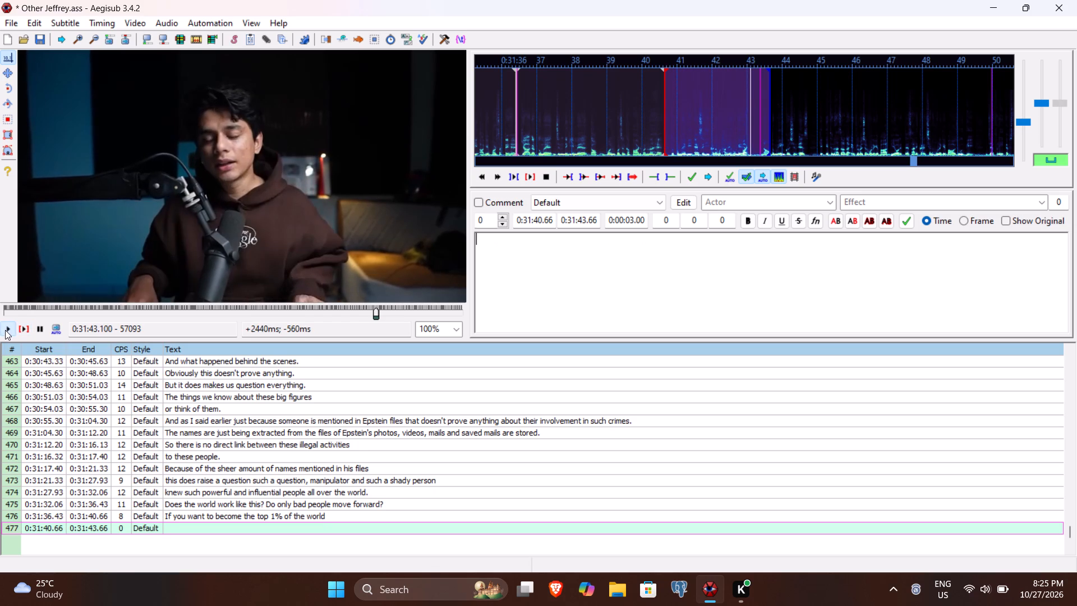
{"action": "left_click", "coordinate": [588, 225]}
{"action": "type", "text": "10"}
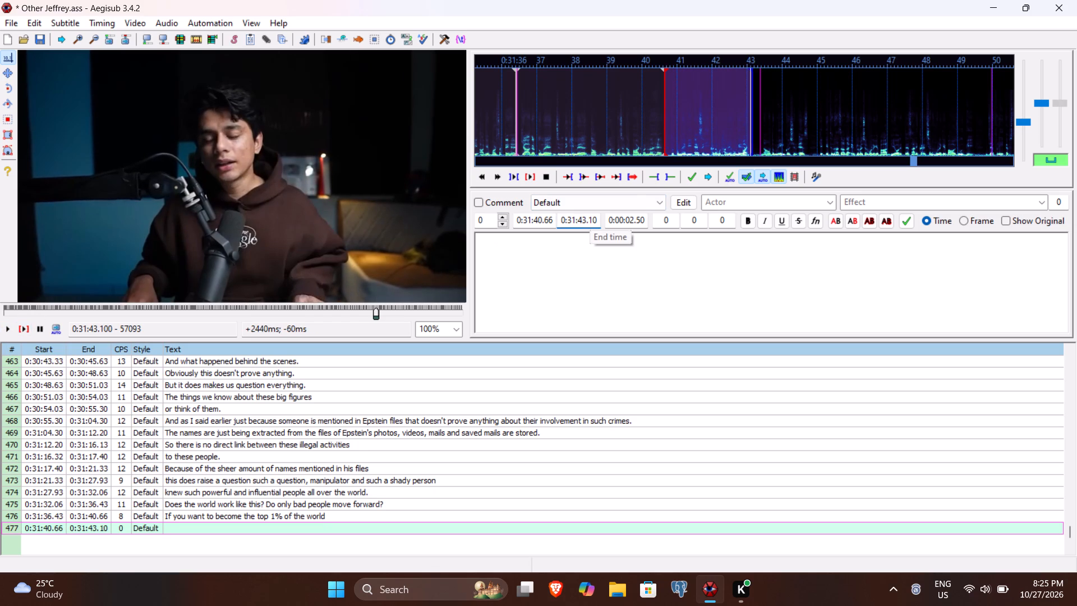
Enter "do you also have to take such steps?" as the text of line 477 and commit the line.
{"action": "left_click", "coordinate": [643, 272]}
{"action": "key", "text": "d"}
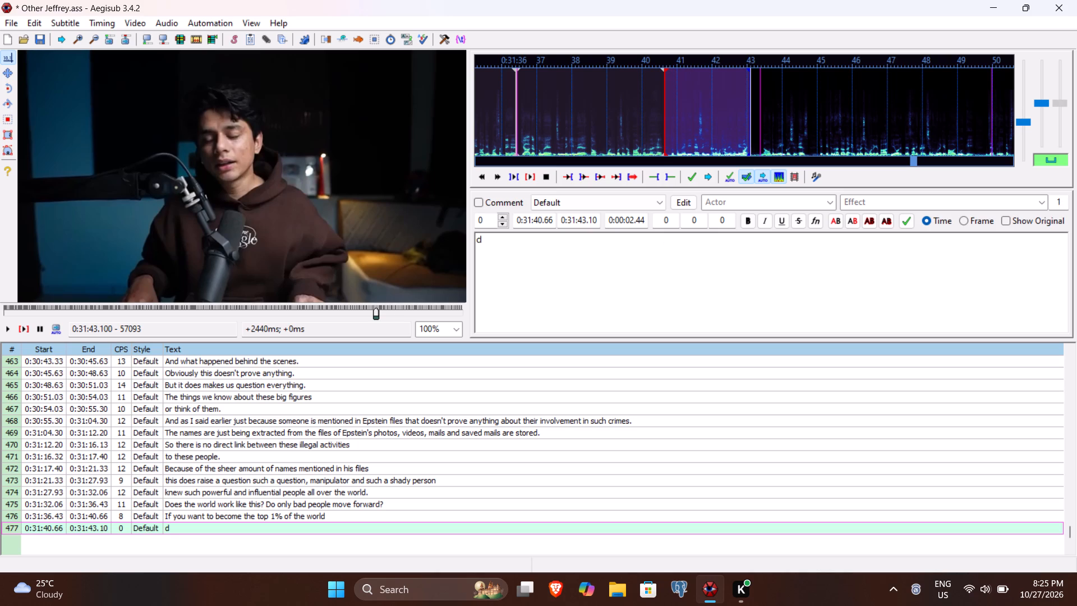
{"action": "key", "text": "BackSpace"}
{"action": "type", "text": "do w"}
{"action": "key", "text": "BackSpace"}
{"action": "type", "text": "you also have to"}
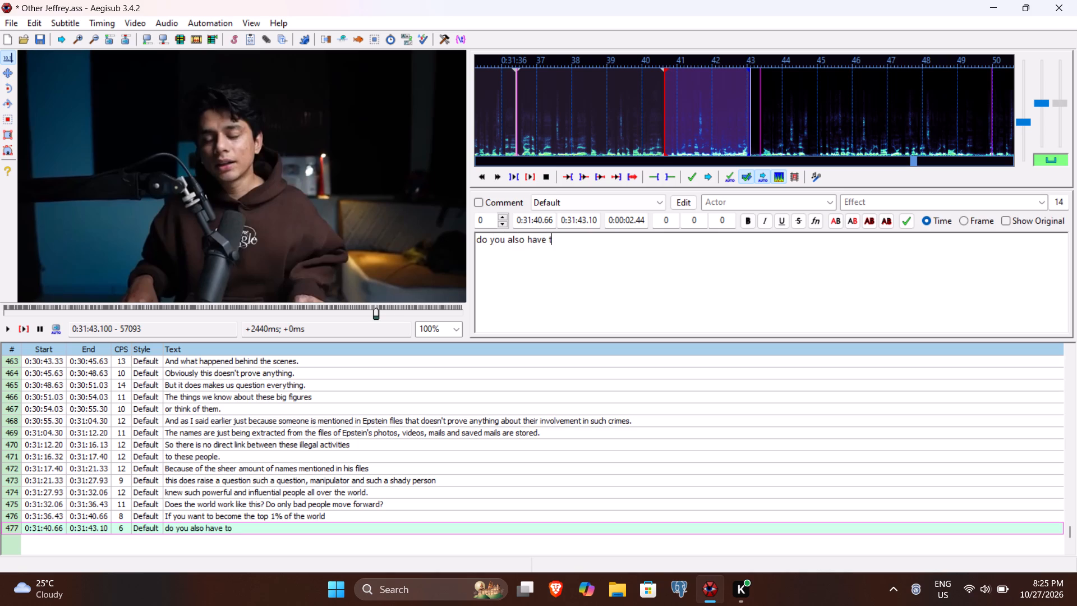
{"action": "key", "text": "space"}
{"action": "type", "text": "take such steps?"}
{"action": "key", "text": "Return"}
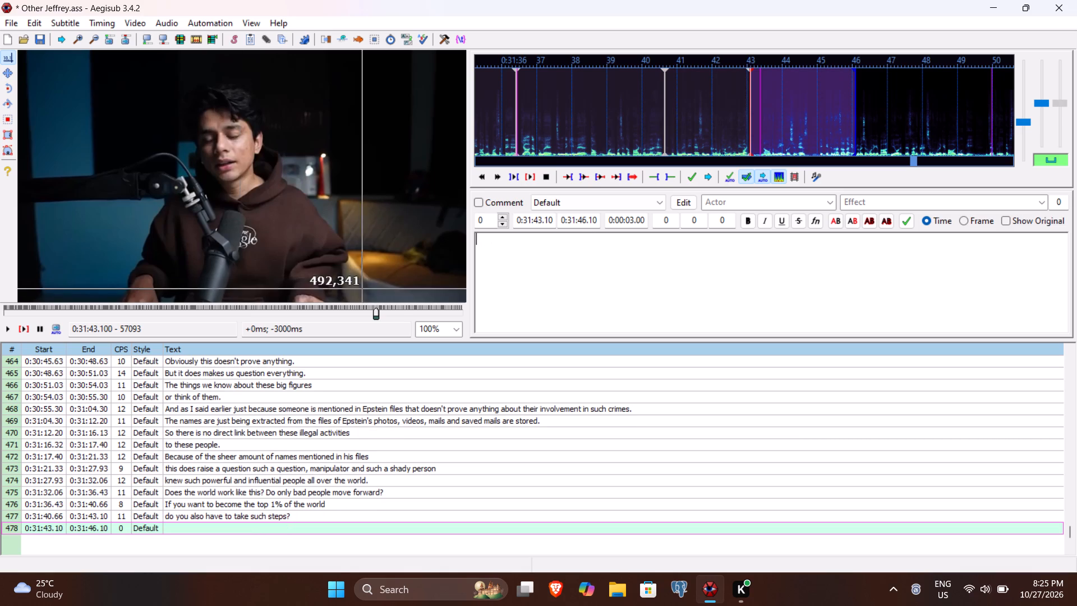
Play the video through the next phrase and set line 478's end time to 0:31:44.83.
{"action": "left_click", "coordinate": [29, 328]}
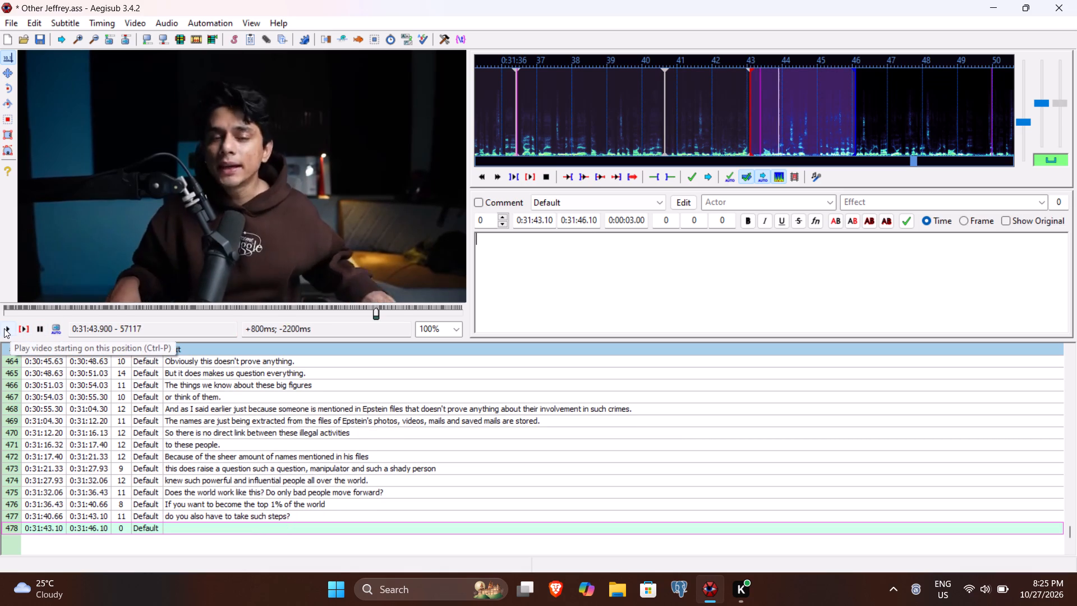
{"action": "left_click", "coordinate": [4, 328]}
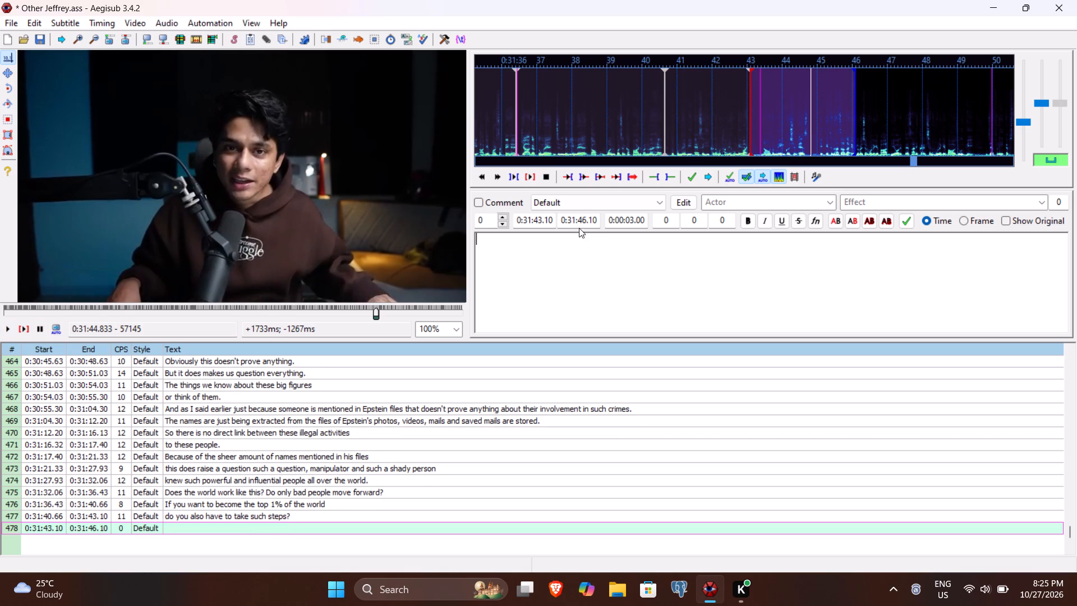
{"action": "left_click", "coordinate": [580, 221]}
{"action": "key", "text": "4"}
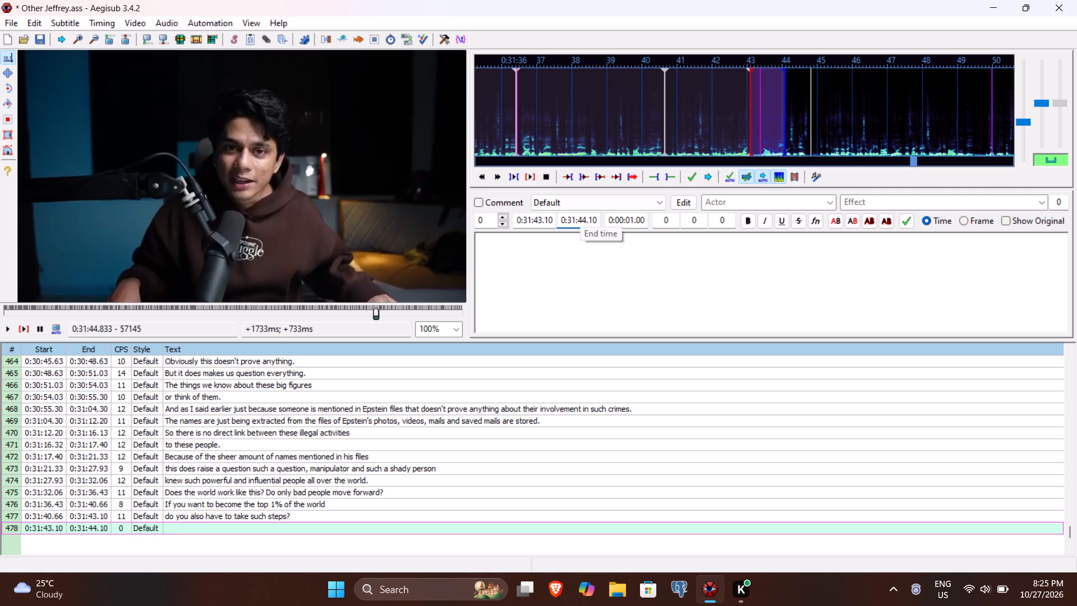
{"action": "type", "text": "83"}
Enter "Now the main question is" as the text of line 478 and commit the line.
{"action": "left_click", "coordinate": [553, 287]}
{"action": "type", "text": "Now the main question s"}
{"action": "key", "text": "BackSpace"}
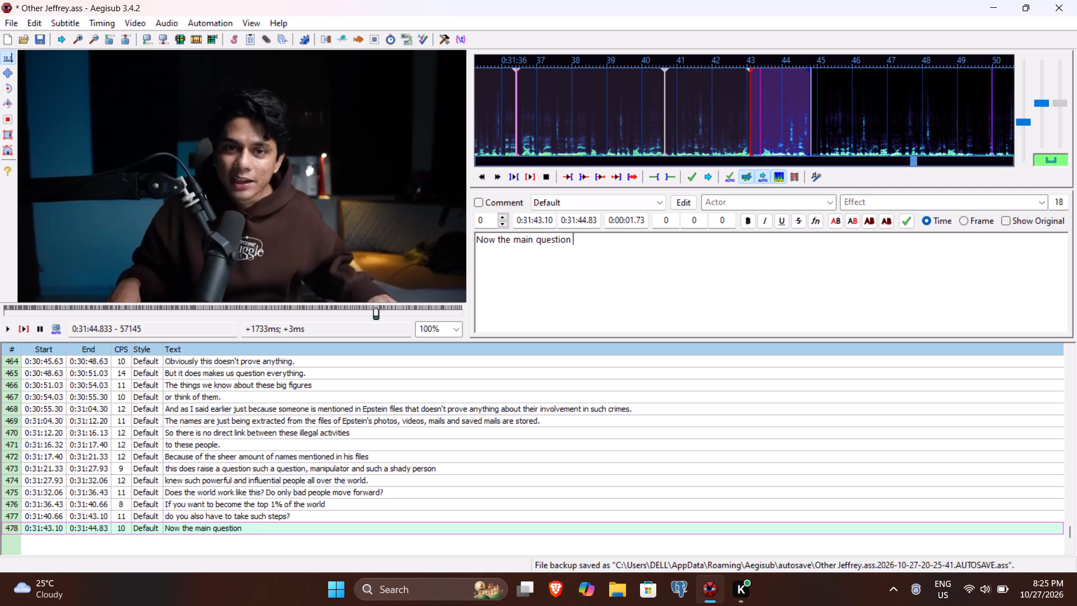
{"action": "type", "text": "is"}
{"action": "key", "text": "Return"}
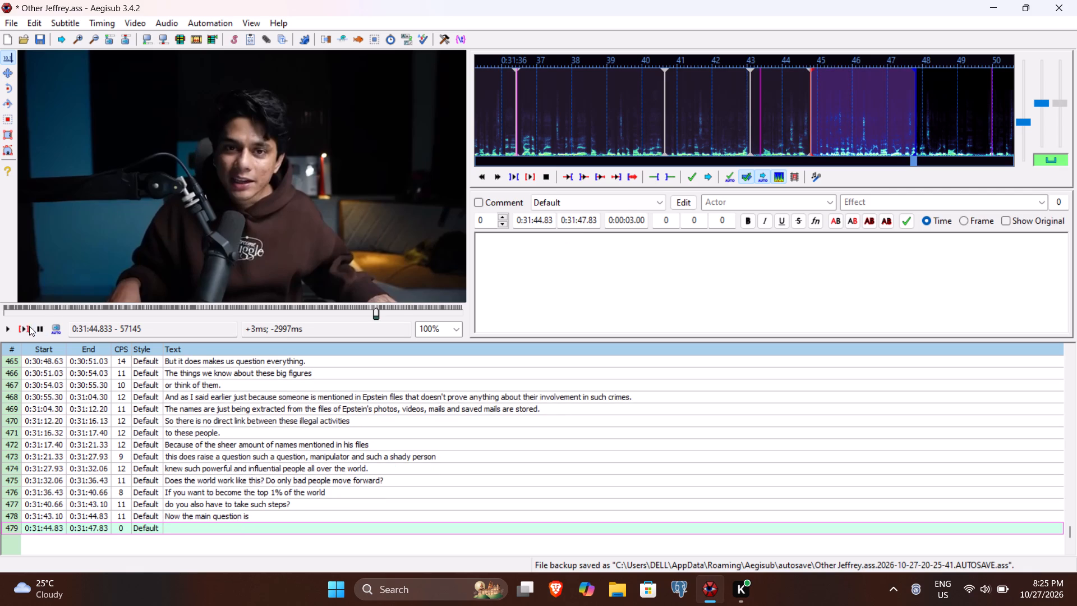
Play the video in short stretches through the next phrase and set line 479's end time to 0:31:49.50 and start time to 0:31:45.10.
{"action": "left_click", "coordinate": [28, 326]}
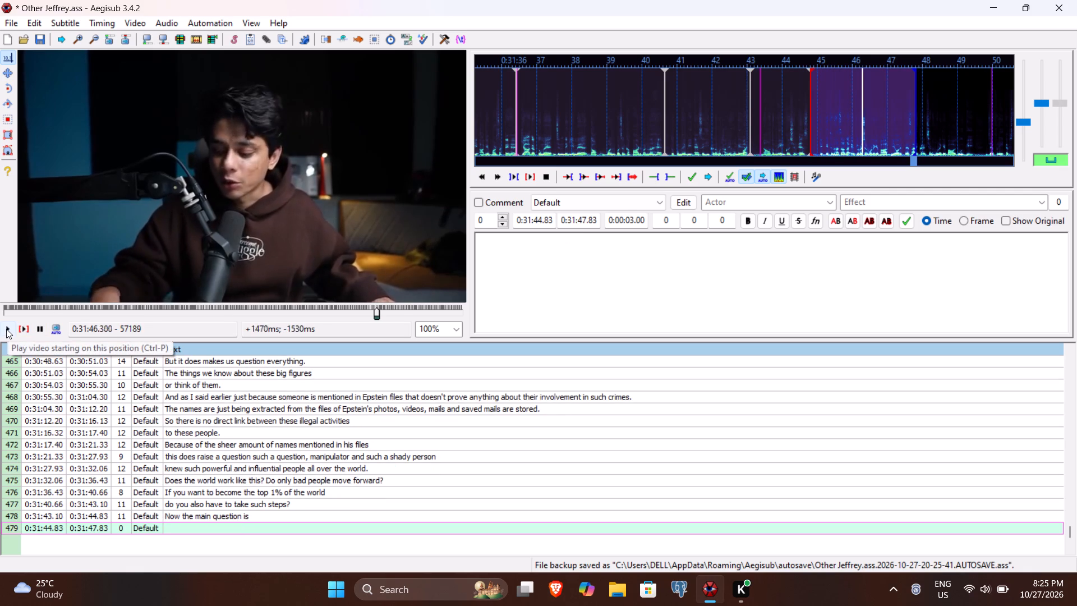
{"action": "left_click", "coordinate": [6, 329]}
{"action": "left_click", "coordinate": [6, 329]}
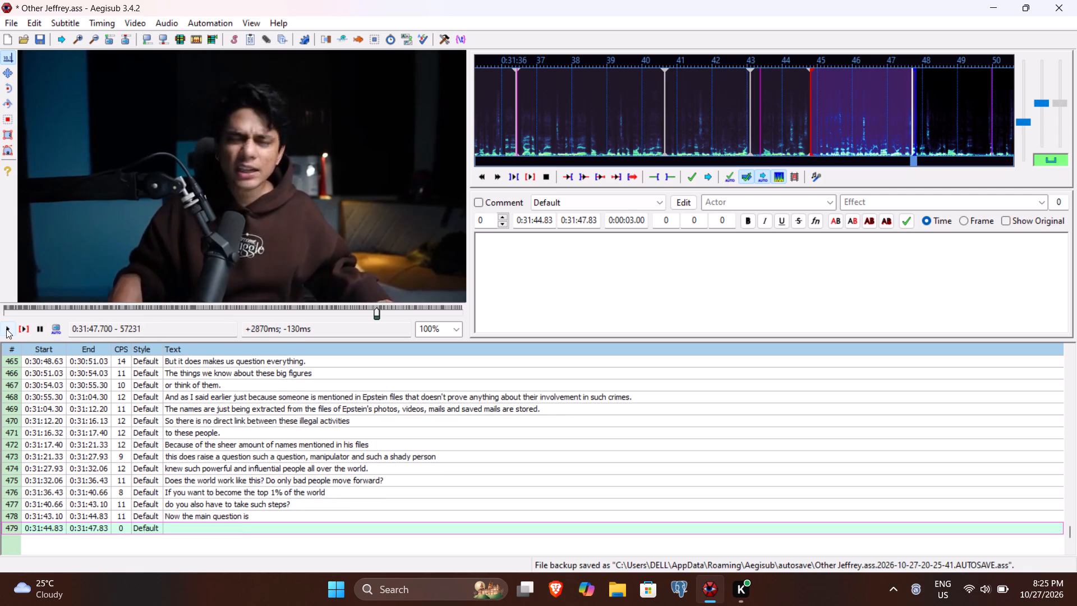
{"action": "left_click", "coordinate": [6, 329]}
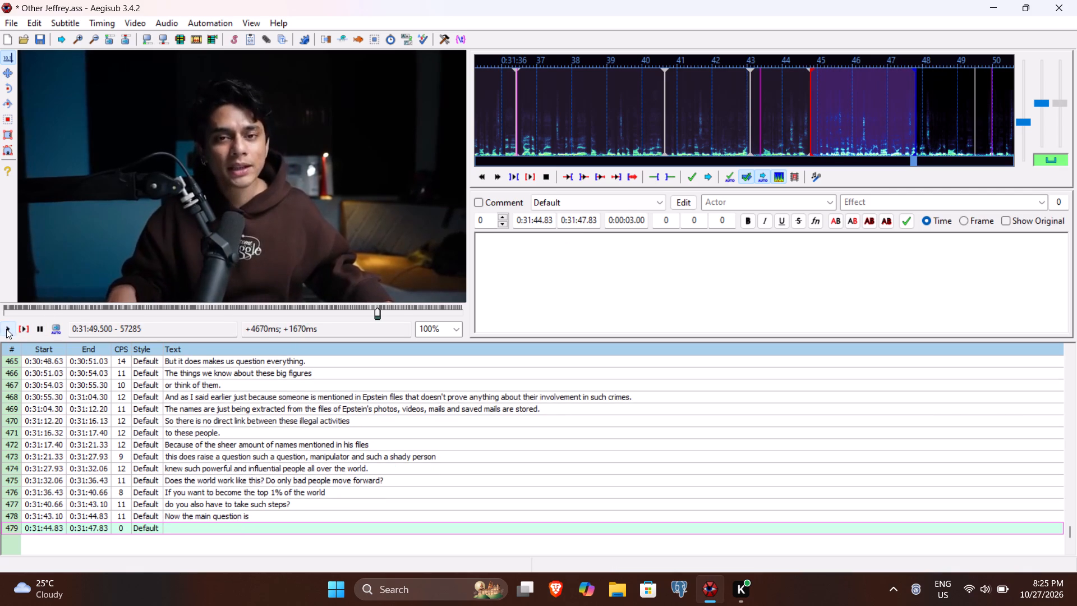
{"action": "left_click", "coordinate": [581, 221]}
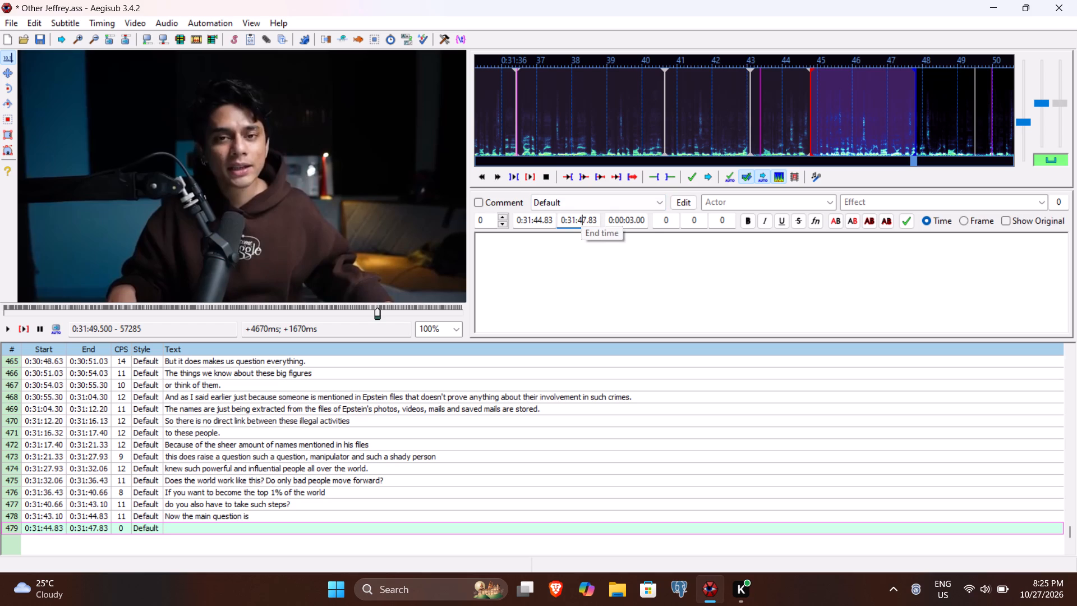
{"action": "key", "text": "9"}
{"action": "type", "text": "50"}
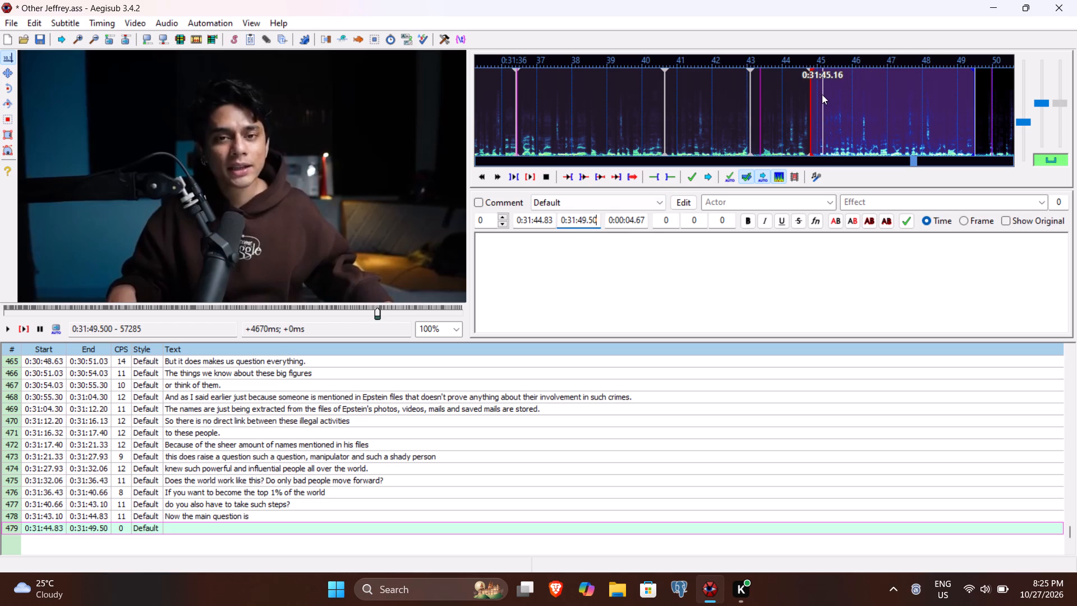
{"action": "left_click", "coordinate": [539, 222]}
{"action": "type", "text": "510"}
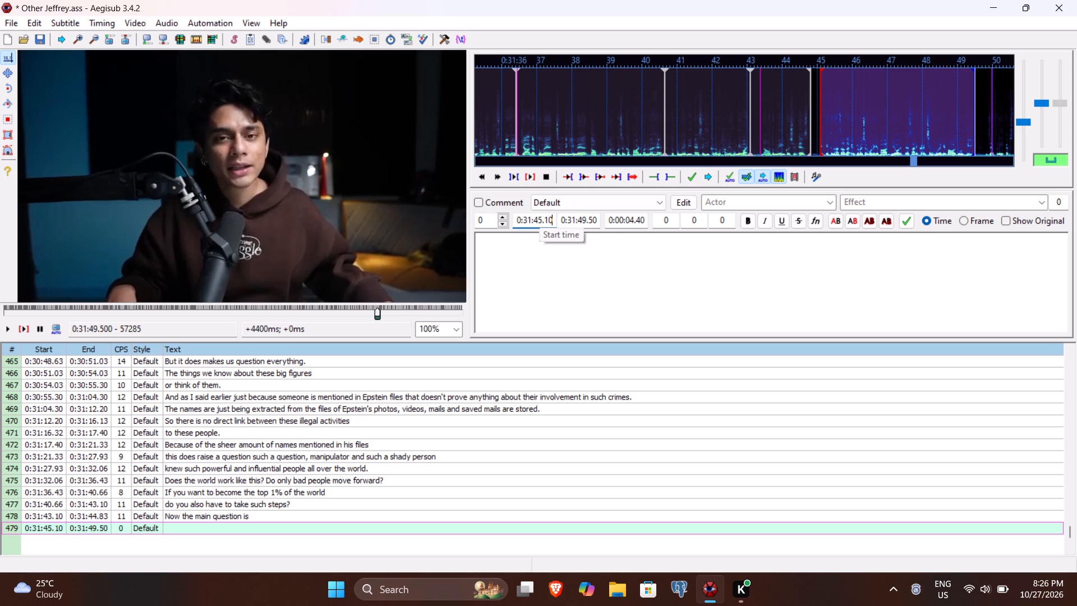
Enter "having so much power and influence" as the text of line 479 and commit the line.
{"action": "left_click", "coordinate": [519, 267]}
{"action": "type", "text": "having so much poewe"}
{"action": "key", "text": "BackSpace"}
{"action": "key", "text": "BackSpace"}
{"action": "key", "text": "BackSpace"}
{"action": "type", "text": "wer and influecn"}
{"action": "key", "text": "BackSpace"}
{"action": "key", "text": "BackSpace"}
{"action": "type", "text": "nce"}
{"action": "key", "text": "Return"}
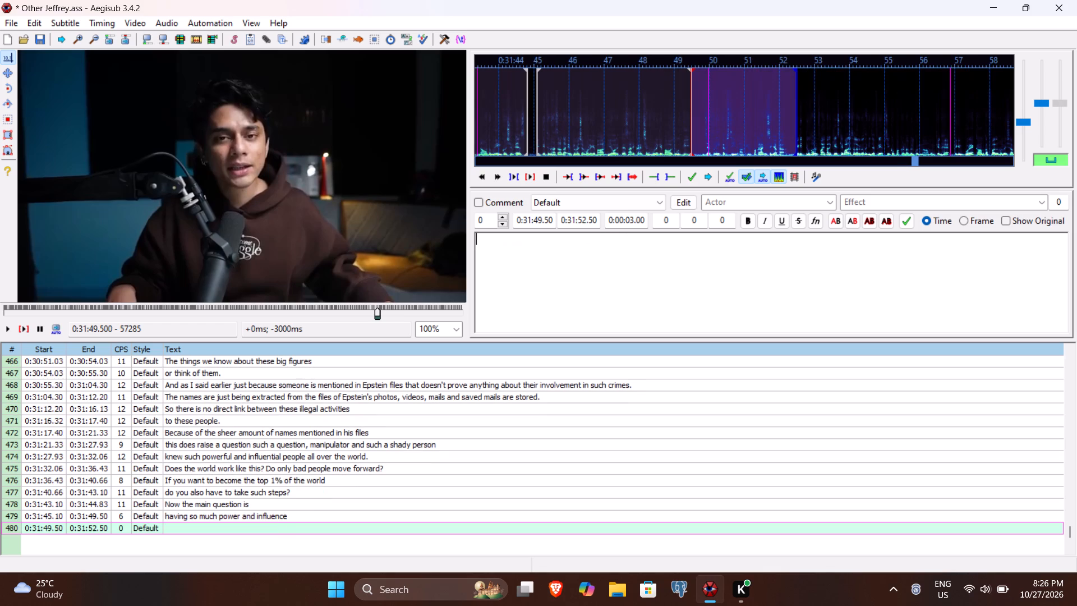
Play the video through the next phrase and set line 480's end time to 0:31:52.16.
{"action": "left_click", "coordinate": [28, 329]}
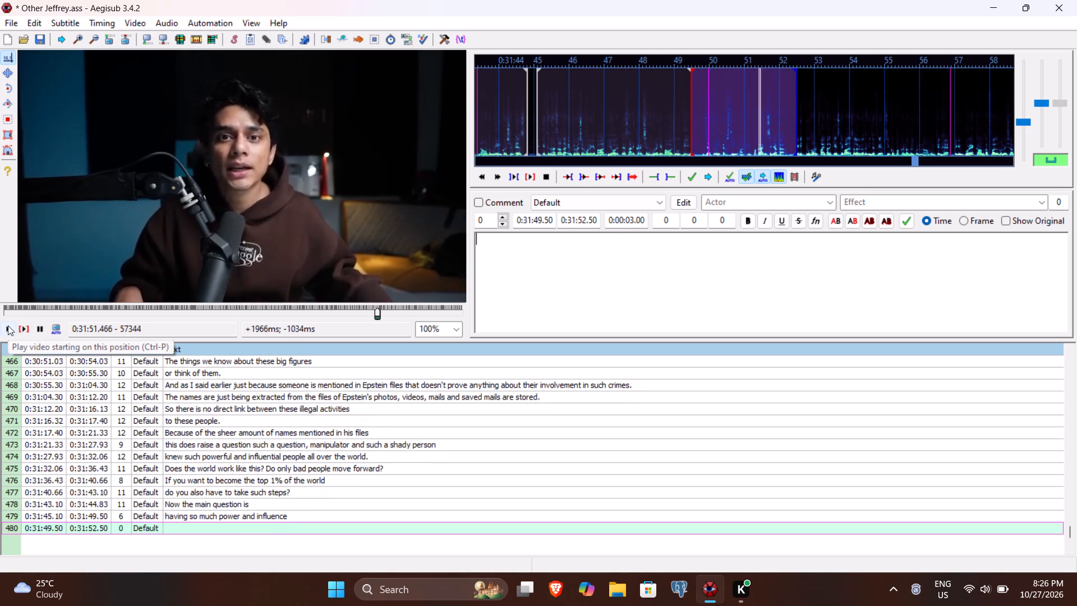
{"action": "left_click", "coordinate": [8, 325]}
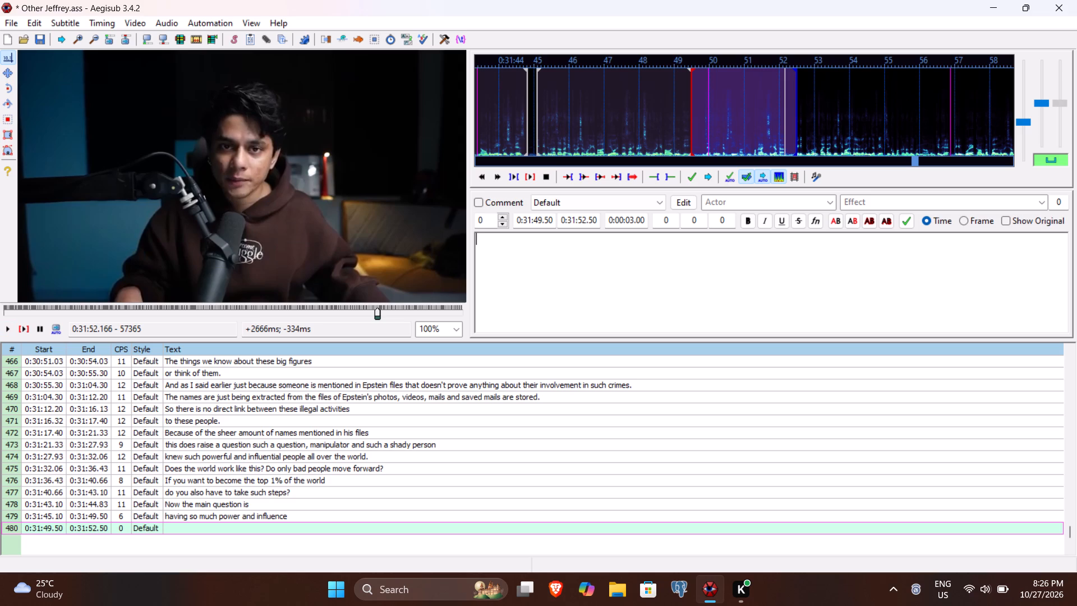
{"action": "left_click", "coordinate": [587, 218]}
{"action": "type", "text": "16"}
Enter "how did Jeffrey Epstein got caught?" as the text of line 480 and commit the line.
{"action": "left_click", "coordinate": [554, 281]}
{"action": "type", "text": "how did Jeffrey Epstein got caught"}
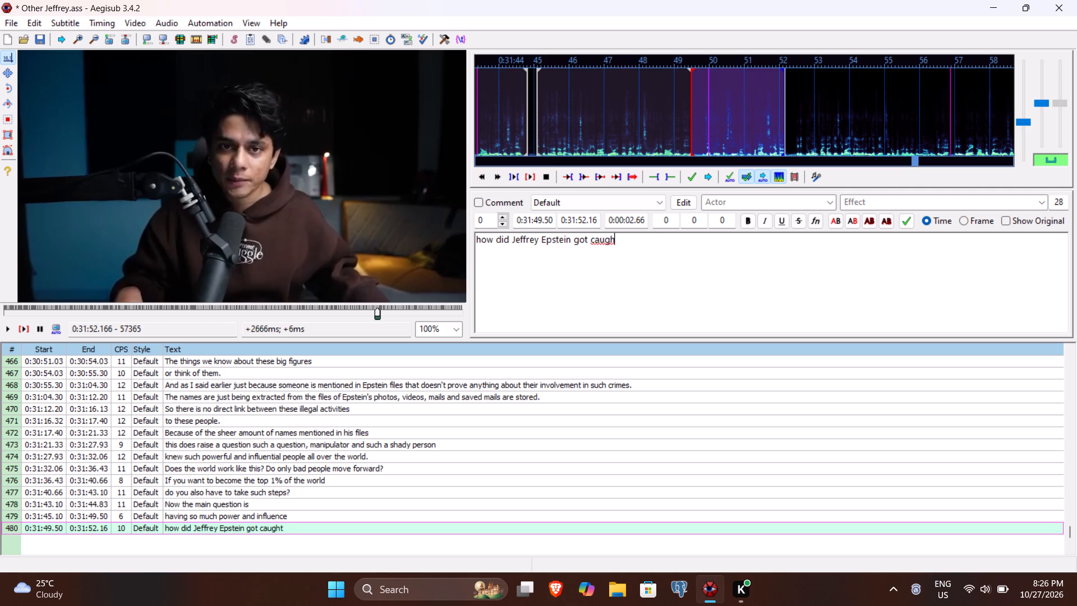
{"action": "type", "text": "?"}
{"action": "key", "text": "Return"}
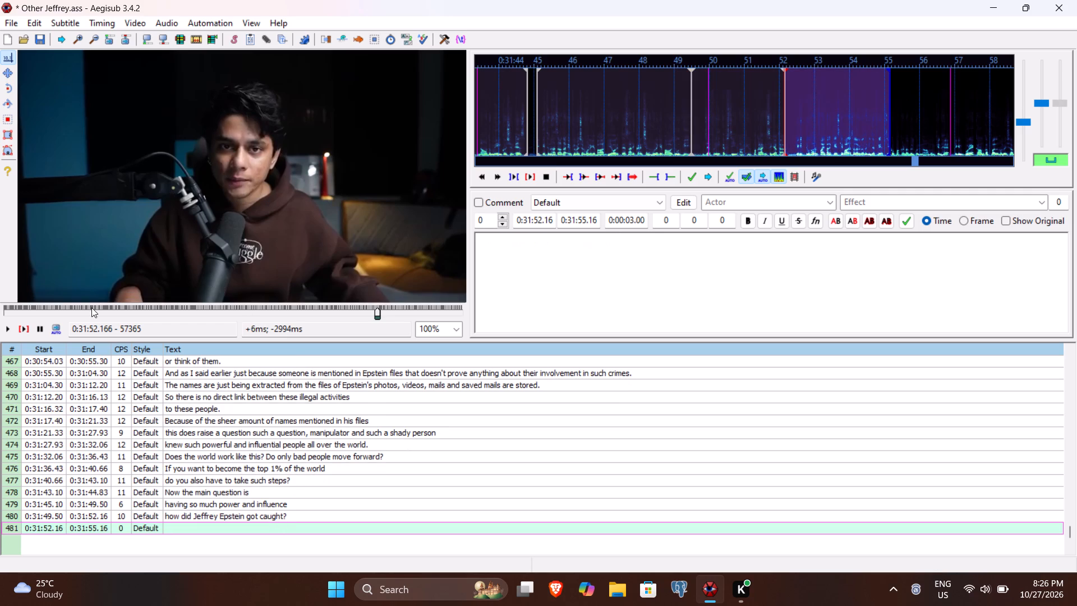
Play the video in short stretches through the next sentence and set line 481's end time to 0:31:56.93.
{"action": "left_click", "coordinate": [29, 328]}
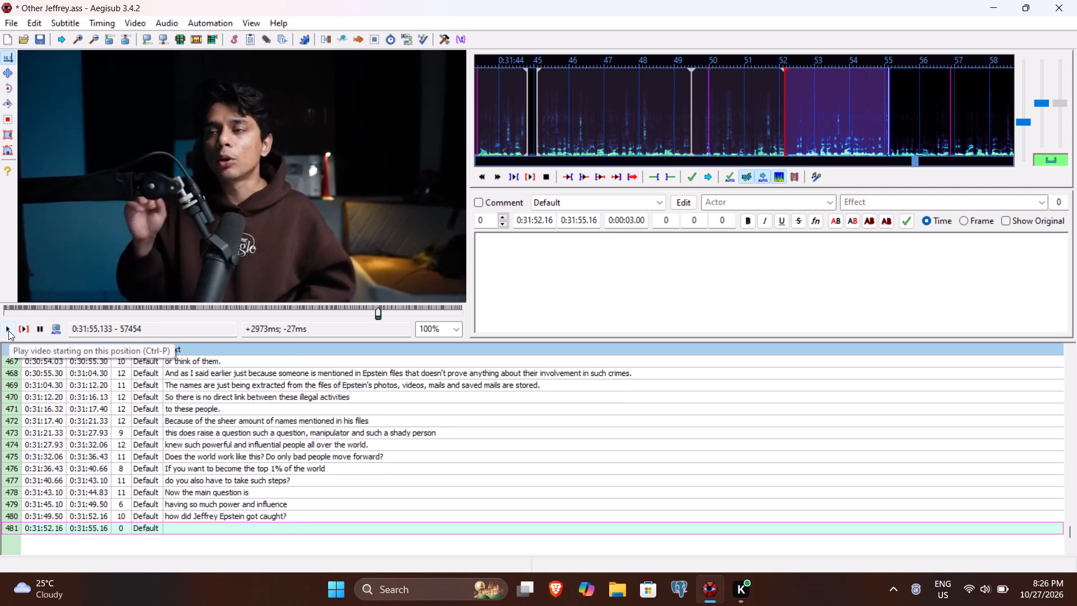
{"action": "left_click", "coordinate": [8, 330]}
{"action": "double_click", "coordinate": [8, 330]}
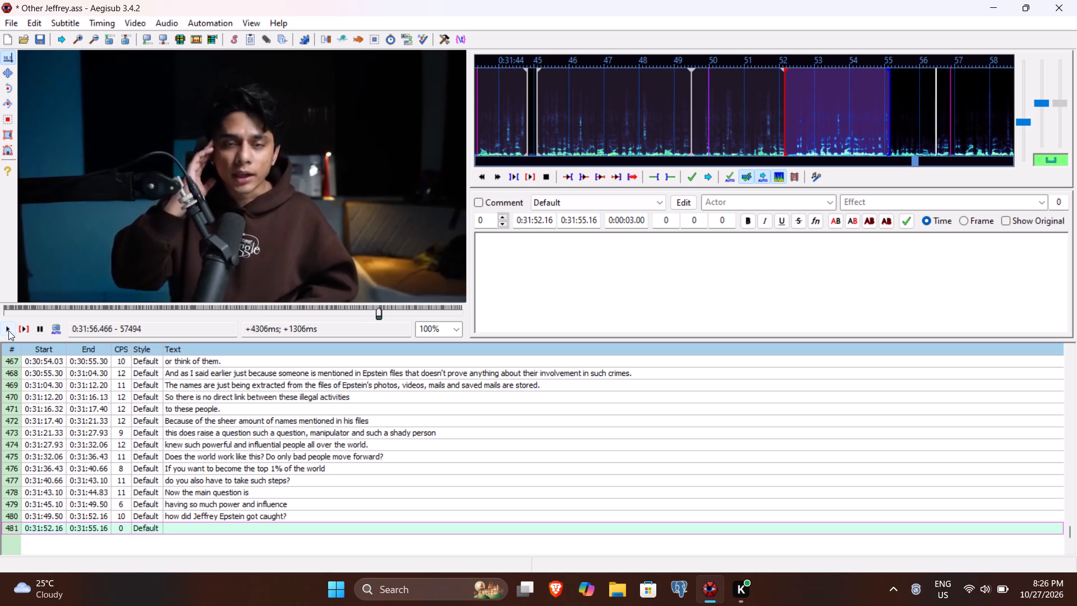
{"action": "left_click", "coordinate": [8, 330]}
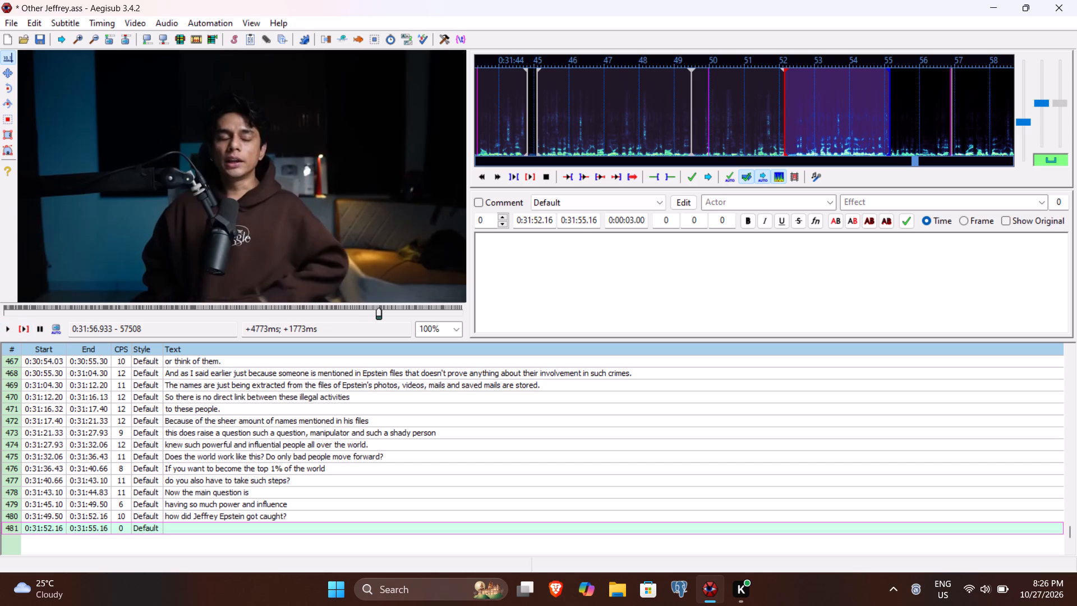
{"action": "left_click", "coordinate": [582, 220]}
{"action": "key", "text": "6"}
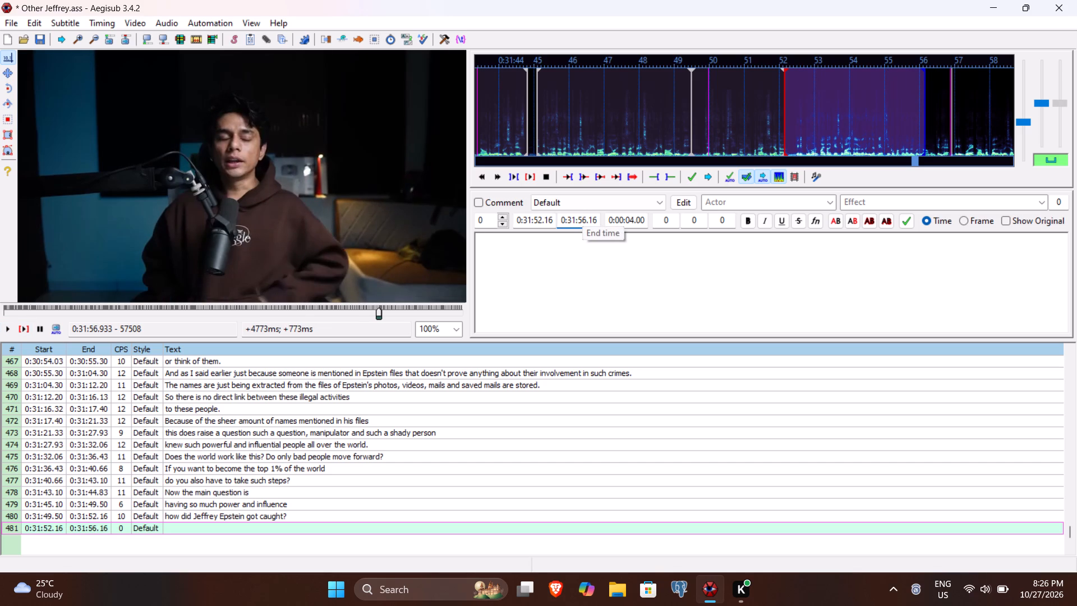
{"action": "type", "text": "93"}
Enter "Because after 2005 case on Jeffrey Epstein it seemed like he was invincible." as the text of line 481 and commit the line.
{"action": "left_click", "coordinate": [570, 305]}
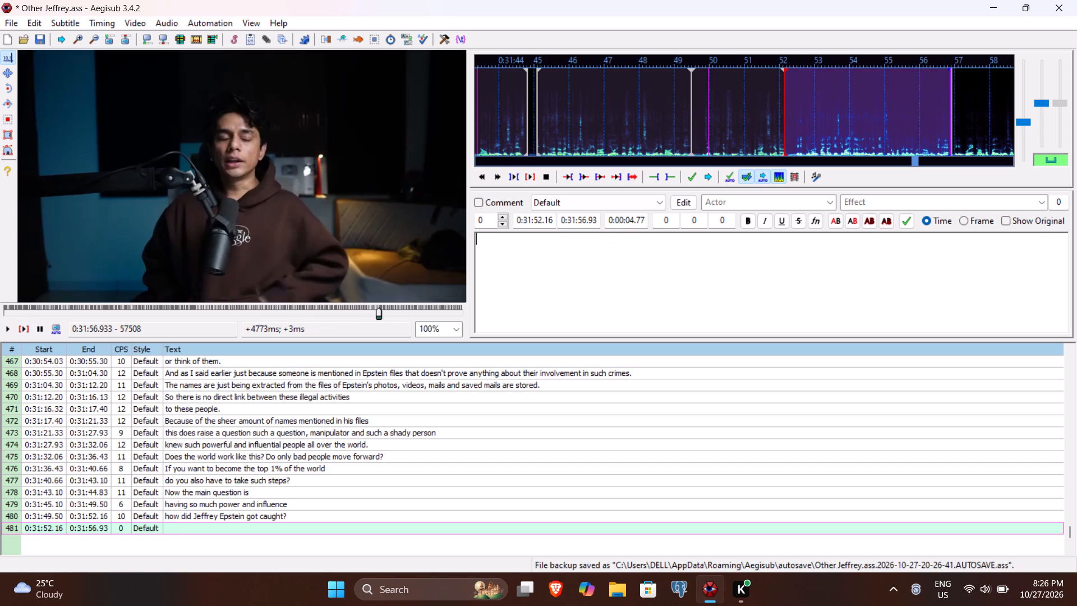
{"action": "type", "text": "Because after 2"}
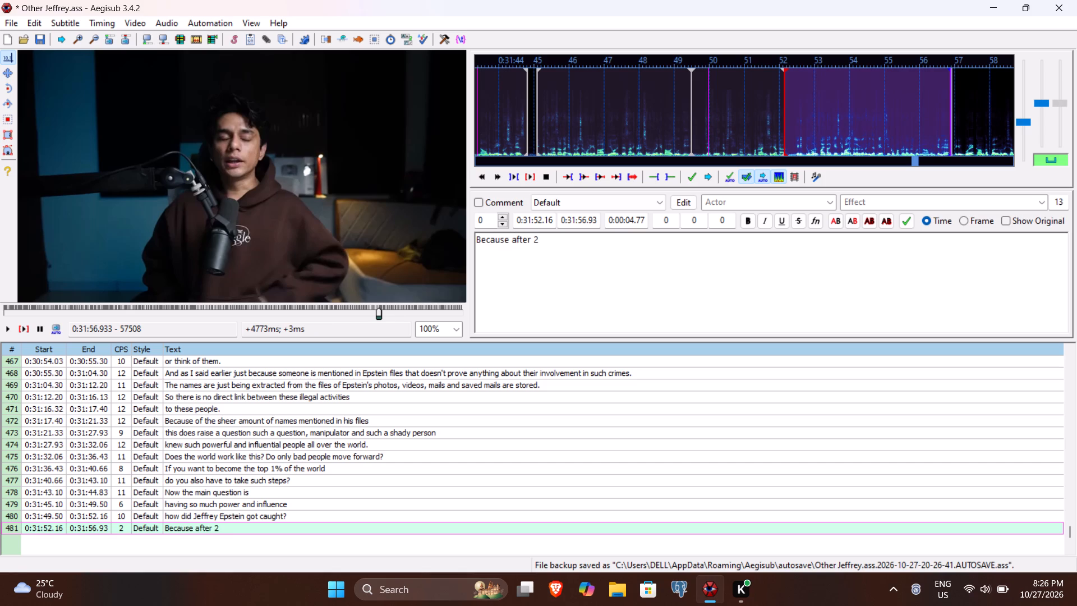
{"action": "type", "text": "005"}
{"action": "key", "text": "space"}
{"action": "type", "text": "case on Jeffrey Epstein is"}
{"action": "key", "text": "space"}
{"action": "key", "text": "BackSpace"}
{"action": "key", "text": "BackSpace"}
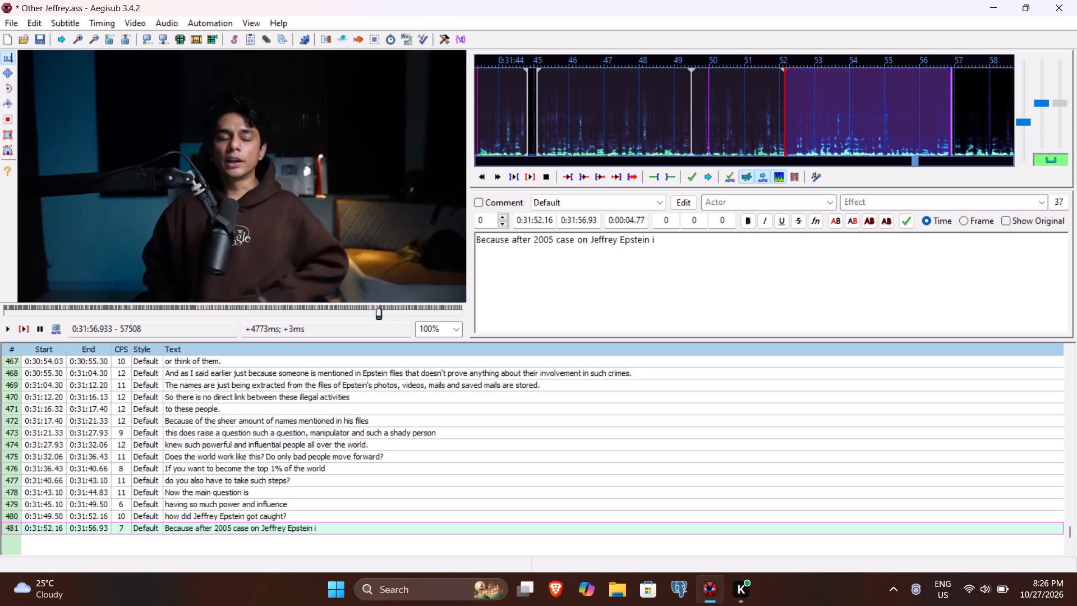
{"action": "type", "text": "t seemed like he was invinc"}
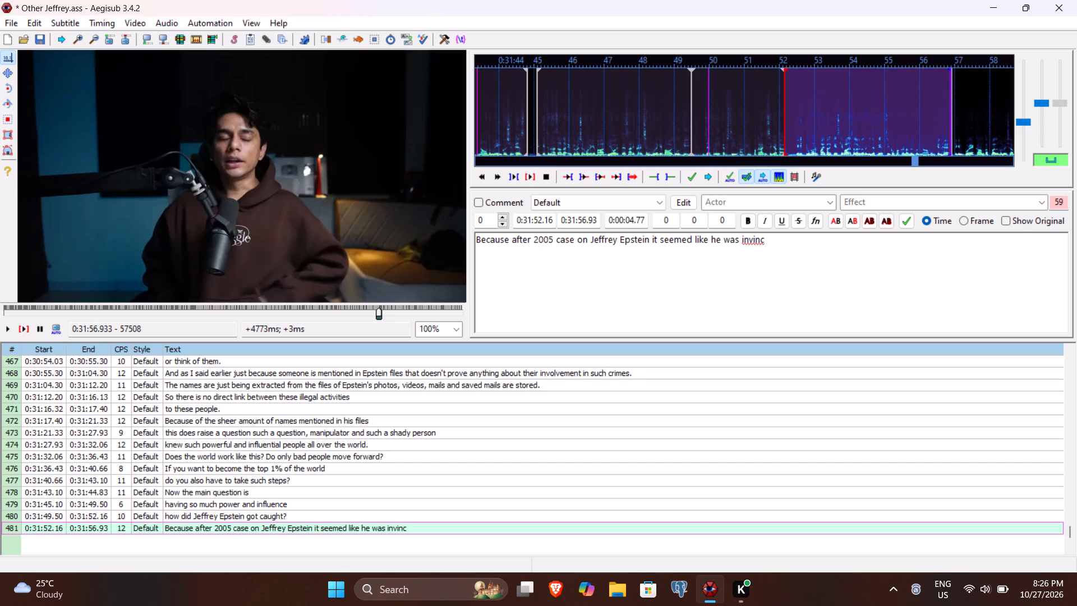
{"action": "type", "text": "ible."}
{"action": "key", "text": "Return"}
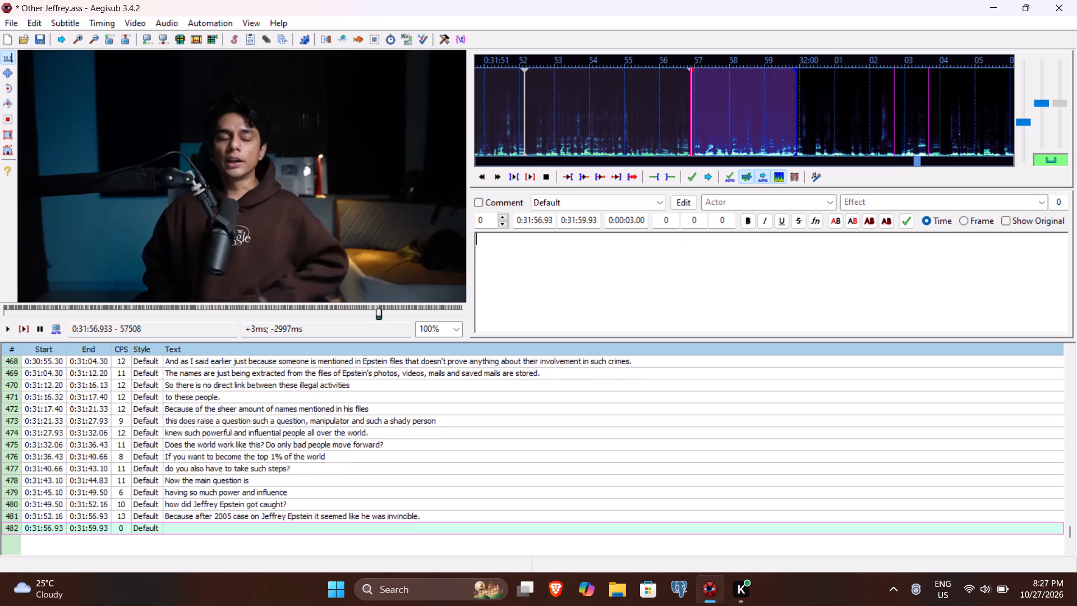
Play the video in short stretches through the next phrase and set line 482's end time to 0:32:00.26.
{"action": "left_click", "coordinate": [30, 324]}
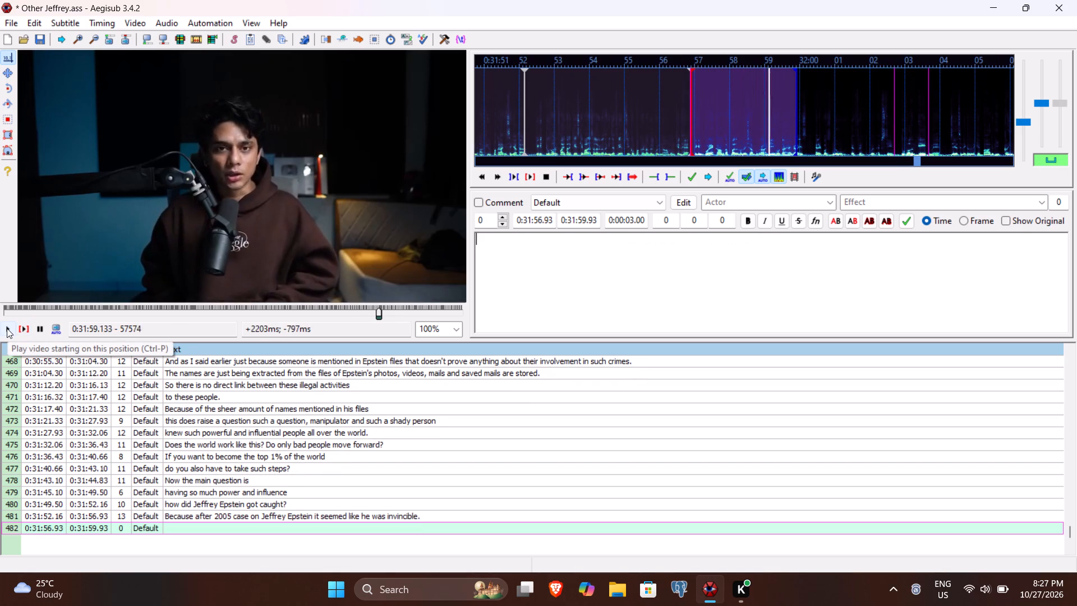
{"action": "double_click", "coordinate": [7, 328]}
{"action": "left_click", "coordinate": [7, 328]}
{"action": "double_click", "coordinate": [7, 328]}
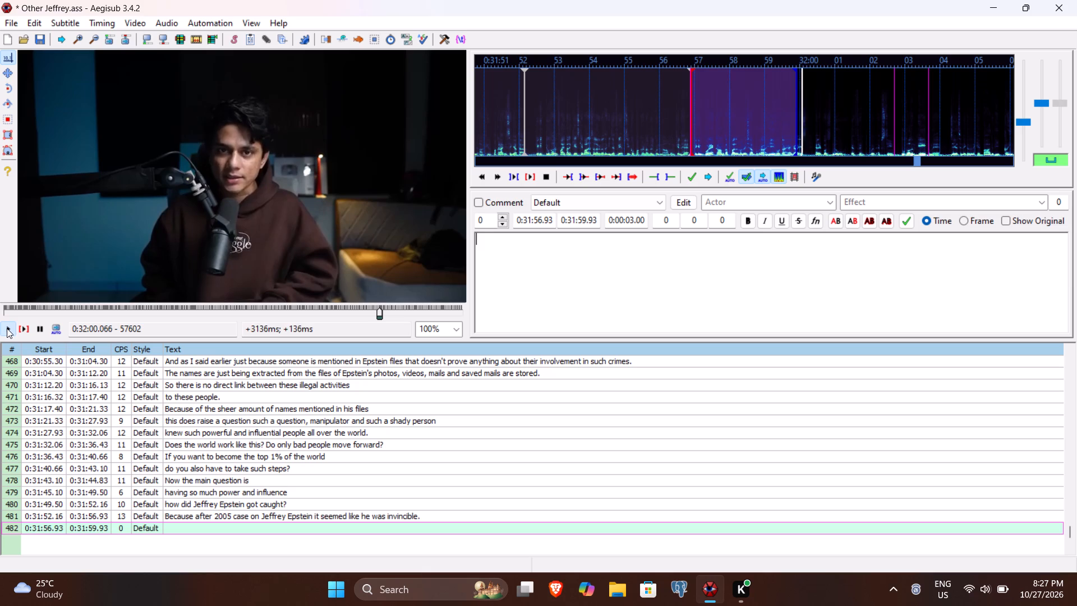
{"action": "double_click", "coordinate": [7, 328]}
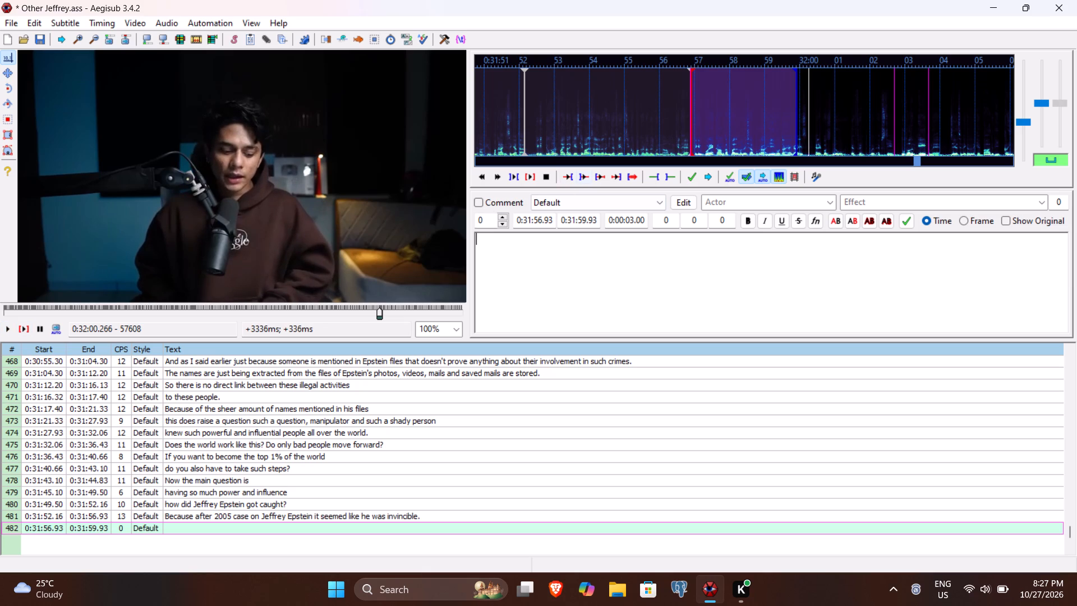
{"action": "left_click", "coordinate": [572, 222]}
{"action": "type", "text": "20026"}
Enter "But result of ill doings is ill only." as the text of line 482 and commit the line.
{"action": "left_click", "coordinate": [553, 291]}
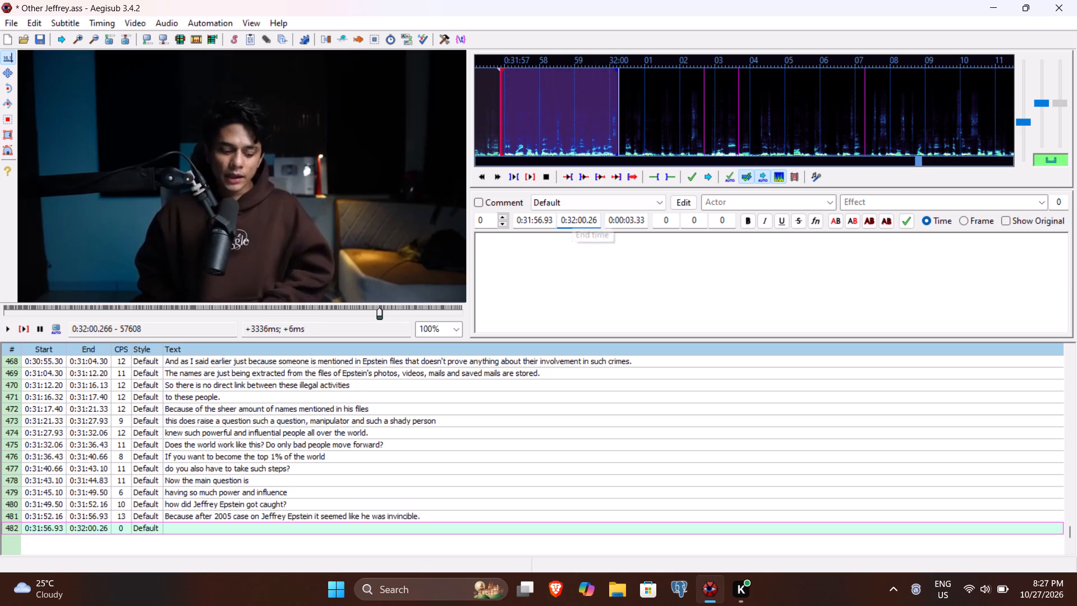
{"action": "type", "text": "But reaul"}
{"action": "key", "text": "BackSpace"}
{"action": "key", "text": "BackSpace"}
{"action": "key", "text": "BackSpace"}
{"action": "type", "text": "sult of"}
{"action": "key", "text": "space"}
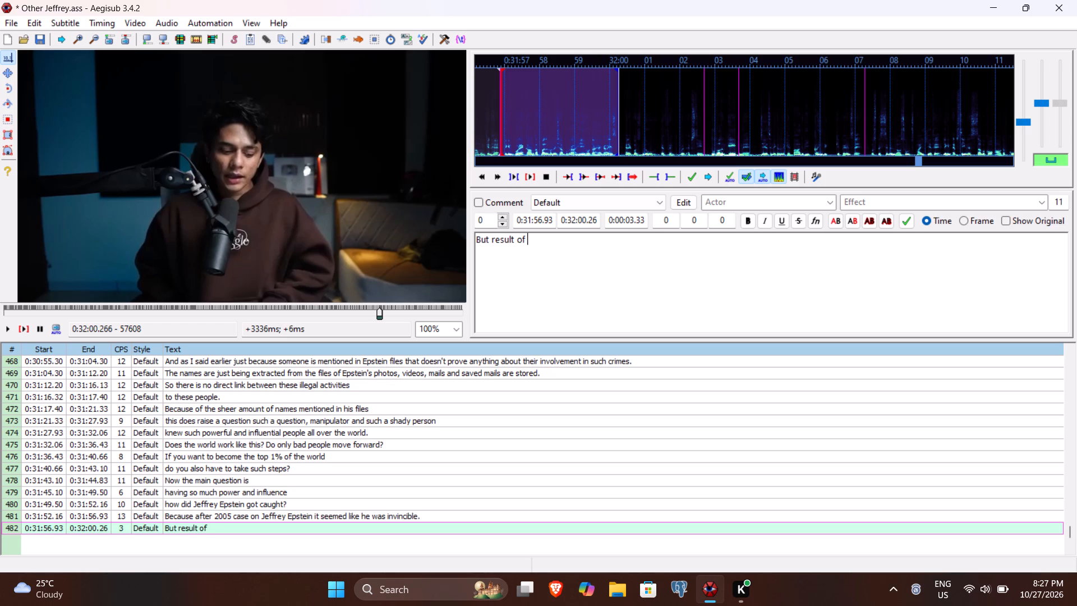
{"action": "key", "text": "u"}
{"action": "key", "text": "BackSpace"}
{"action": "type", "text": "ill doings is ill only"}
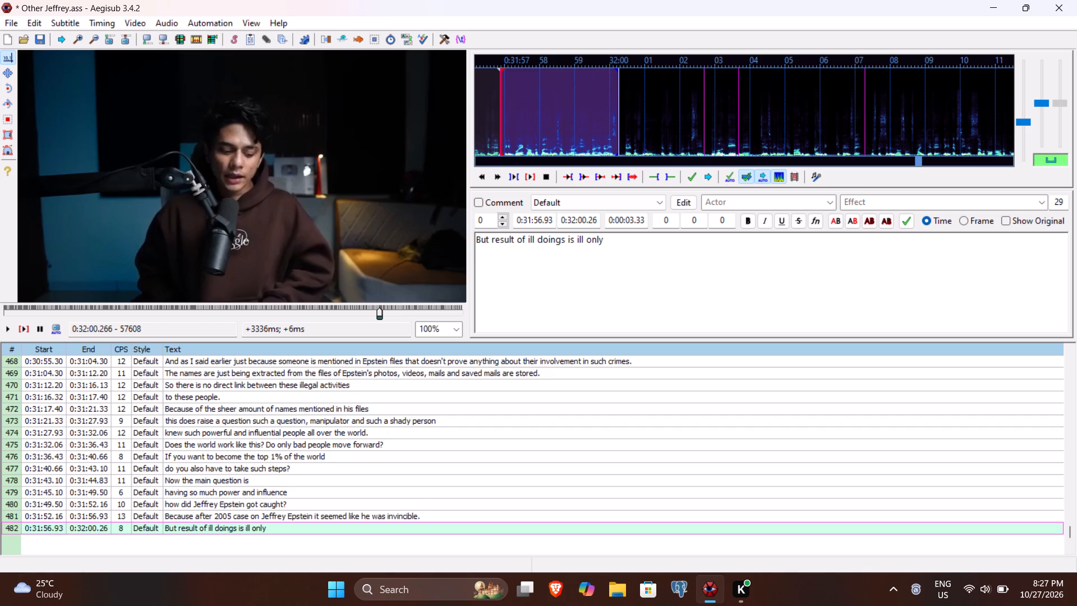
{"action": "key", "text": "period"}
{"action": "key", "text": "Return"}
Play the video through the next sentence and set line 483's end time to 0:32:02.90.
{"action": "left_click", "coordinate": [21, 333]}
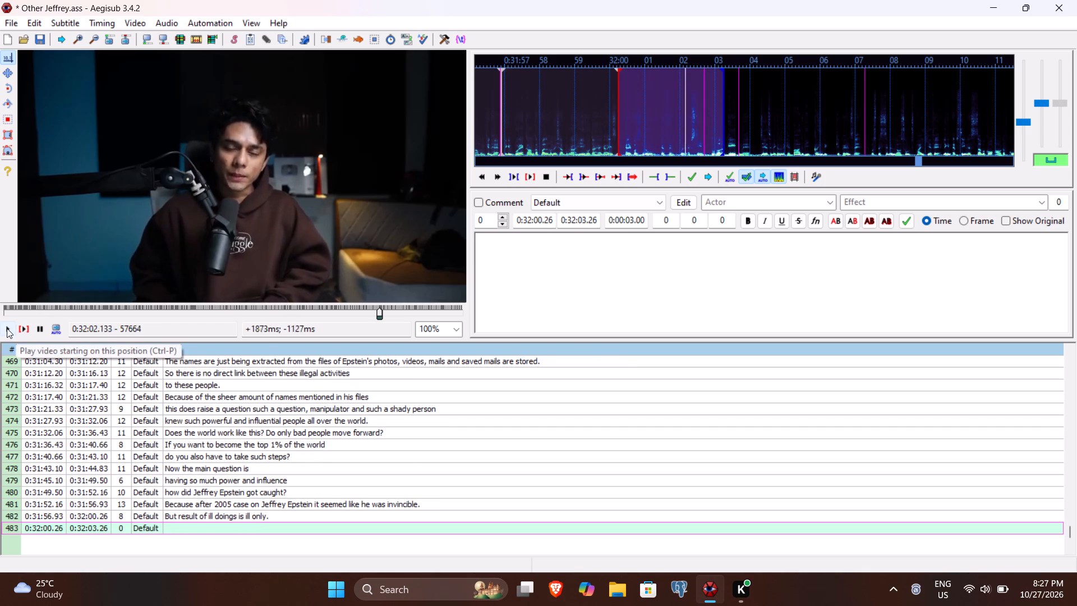
{"action": "left_click", "coordinate": [7, 328]}
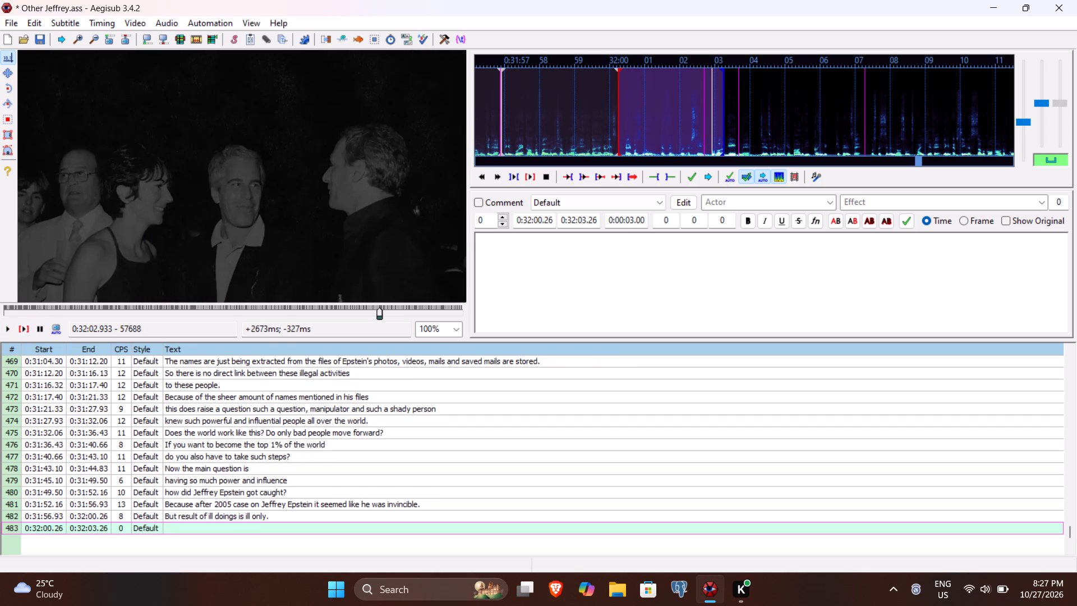
{"action": "left_click", "coordinate": [581, 221]}
{"action": "key", "text": "2"}
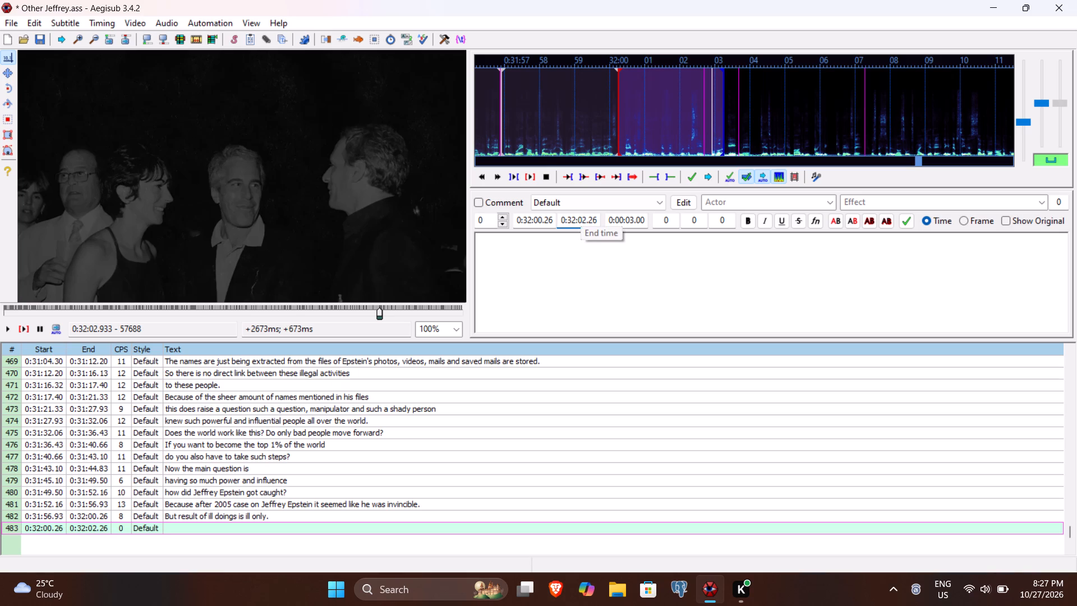
{"action": "type", "text": "90"}
Enter "And it was not different with Epstein." as the text of line 483 and commit the line.
{"action": "left_click", "coordinate": [574, 254]}
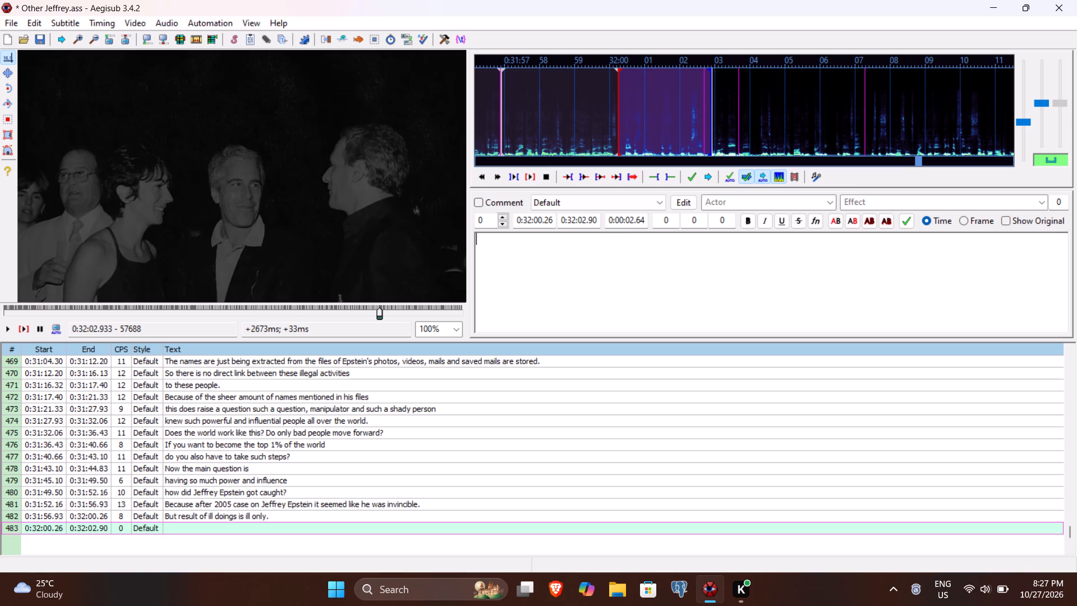
{"action": "type", "text": "And itw"}
{"action": "key", "text": "space"}
{"action": "key", "text": "BackSpace"}
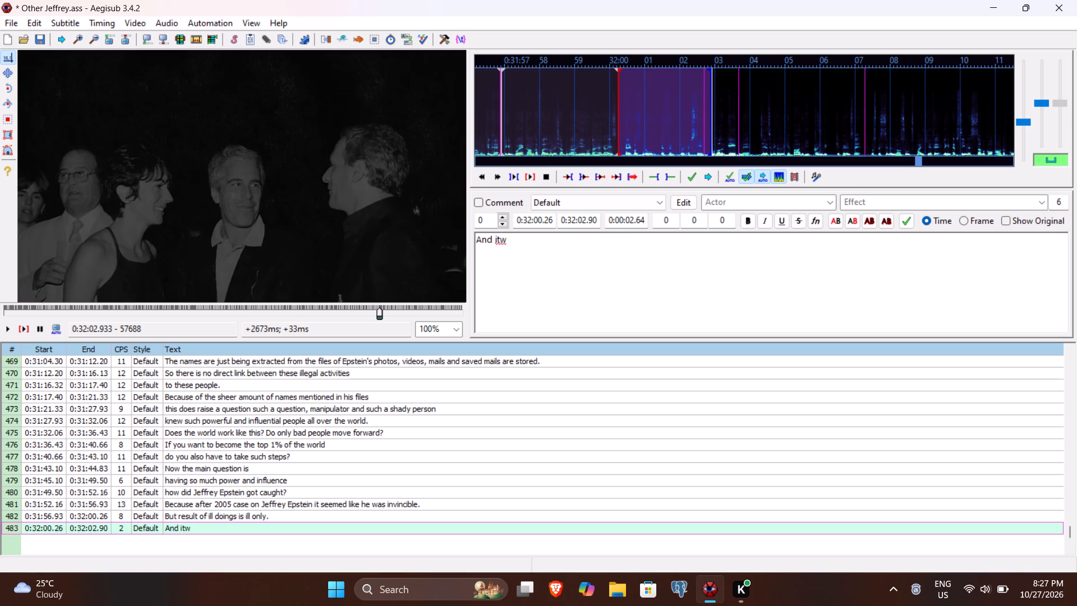
{"action": "key", "text": "BackSpace"}
{"action": "key", "text": "space"}
{"action": "type", "text": "was not different with Epstein."}
{"action": "key", "text": "Return"}
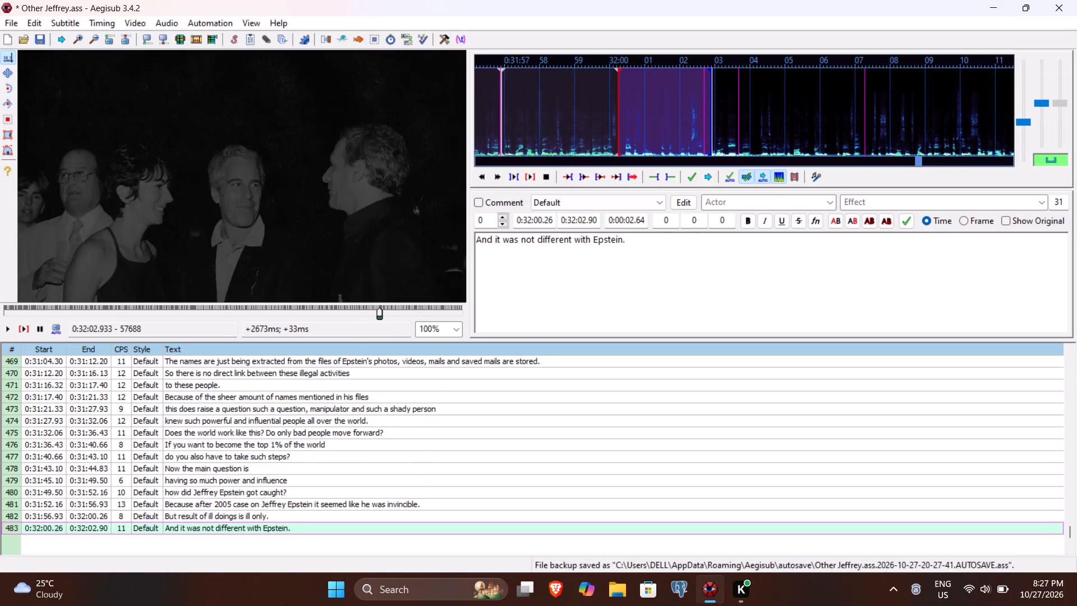
Play the video in short stretches through the next phrase and set line 484's end time to 0:32:07.30.
{"action": "left_click", "coordinate": [33, 326]}
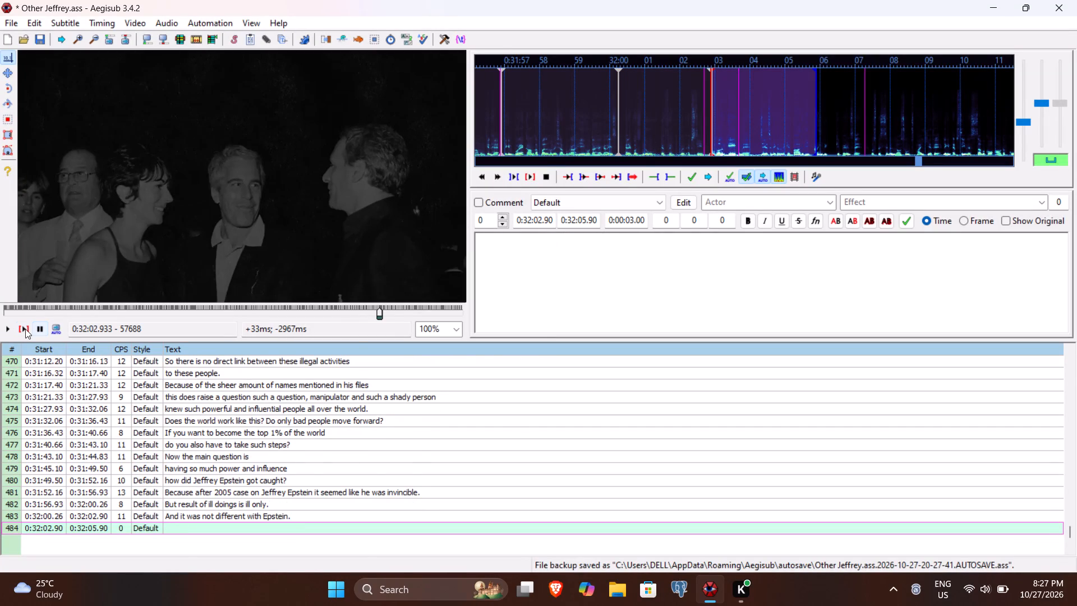
{"action": "left_click", "coordinate": [25, 329]}
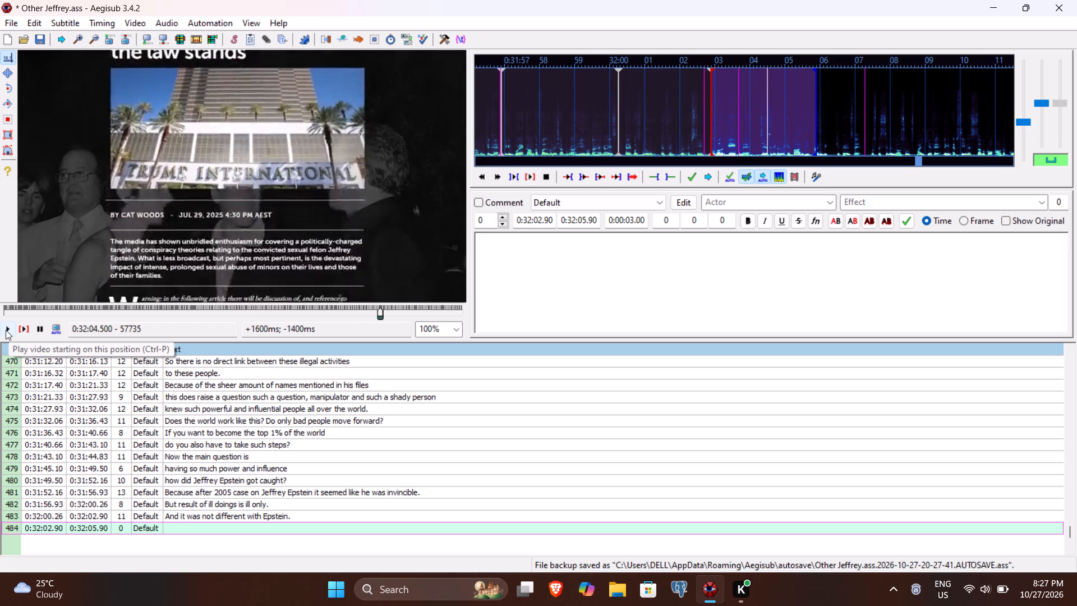
{"action": "left_click", "coordinate": [6, 330]}
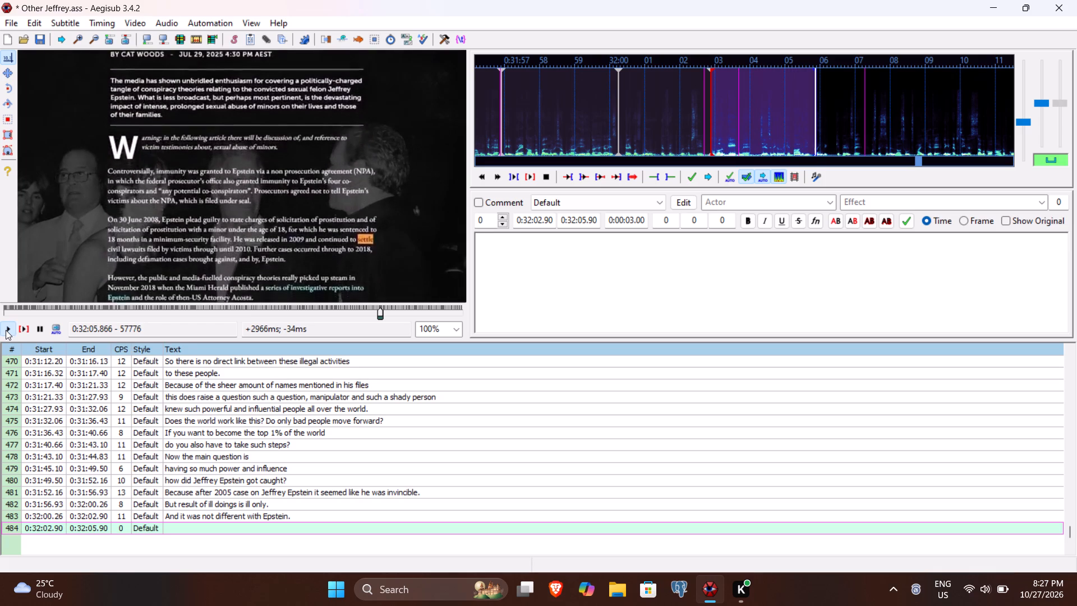
{"action": "left_click", "coordinate": [6, 330]}
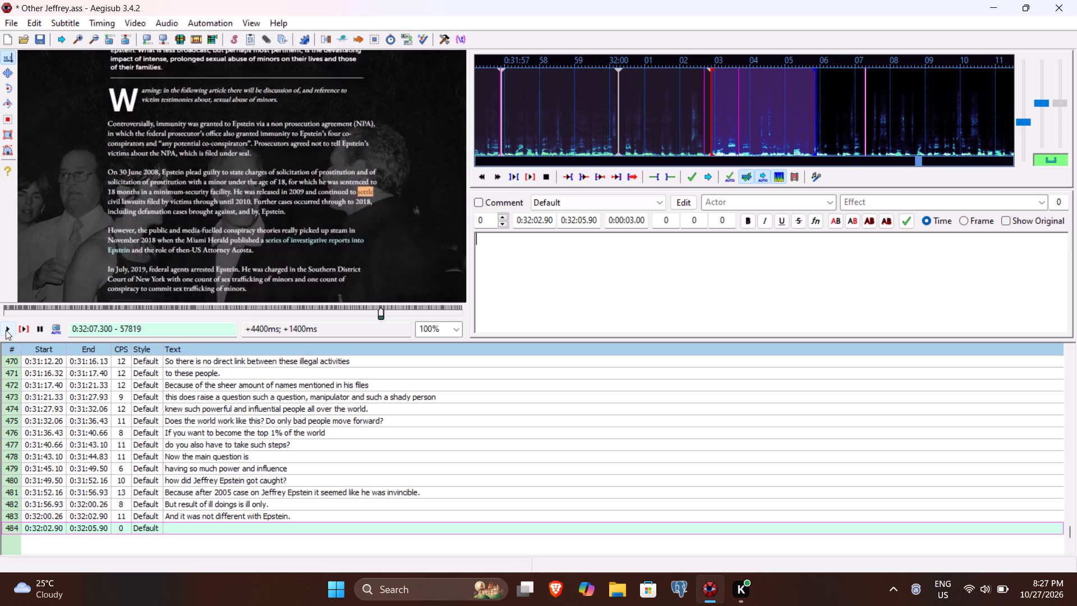
{"action": "left_click", "coordinate": [581, 221]}
{"action": "key", "text": "7"}
{"action": "type", "text": "39"}
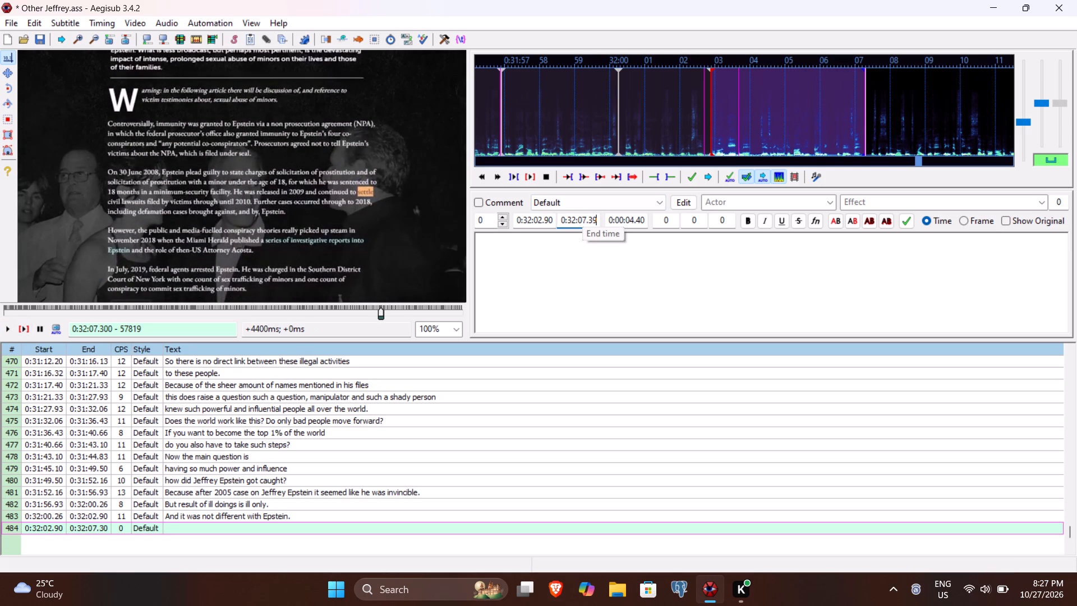
{"action": "key", "text": "BackSpace"}
{"action": "key", "text": "0"}
Enter "After being released from jail in 2008, many victims parent" as the text of line 484 and commit the line.
{"action": "left_click", "coordinate": [561, 273]}
{"action": "type", "text": "Afer"}
{"action": "key", "text": "BackSpace"}
{"action": "key", "text": "BackSpace"}
{"action": "type", "text": "ter being released fr"}
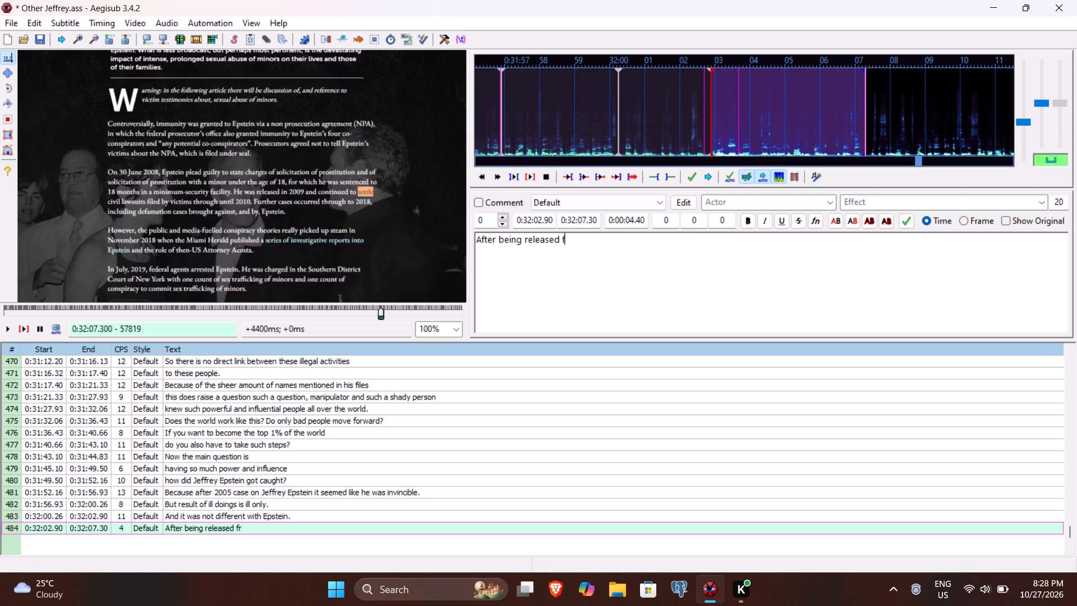
{"action": "type", "text": "om jail in 2008,"}
{"action": "key", "text": "space"}
{"action": "type", "text": "many victime"}
{"action": "key", "text": "BackSpace"}
{"action": "type", "text": "s parent"}
{"action": "key", "text": "Return"}
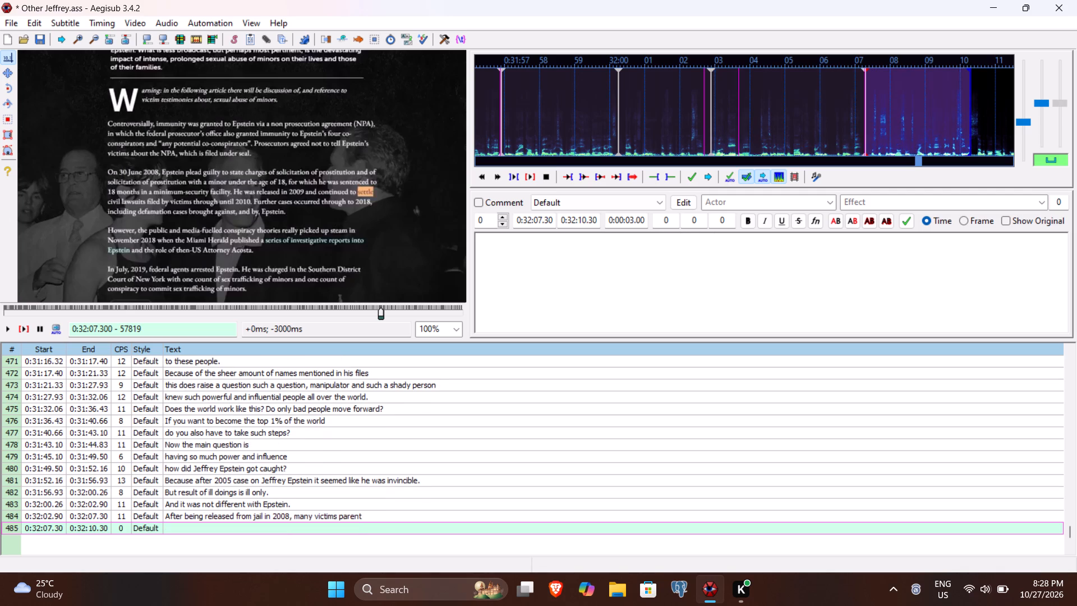
Play and replay the next phrase of the video and set line 485's end time to 0:32:09.53.
{"action": "left_click", "coordinate": [32, 322]}
{"action": "left_click", "coordinate": [20, 334]}
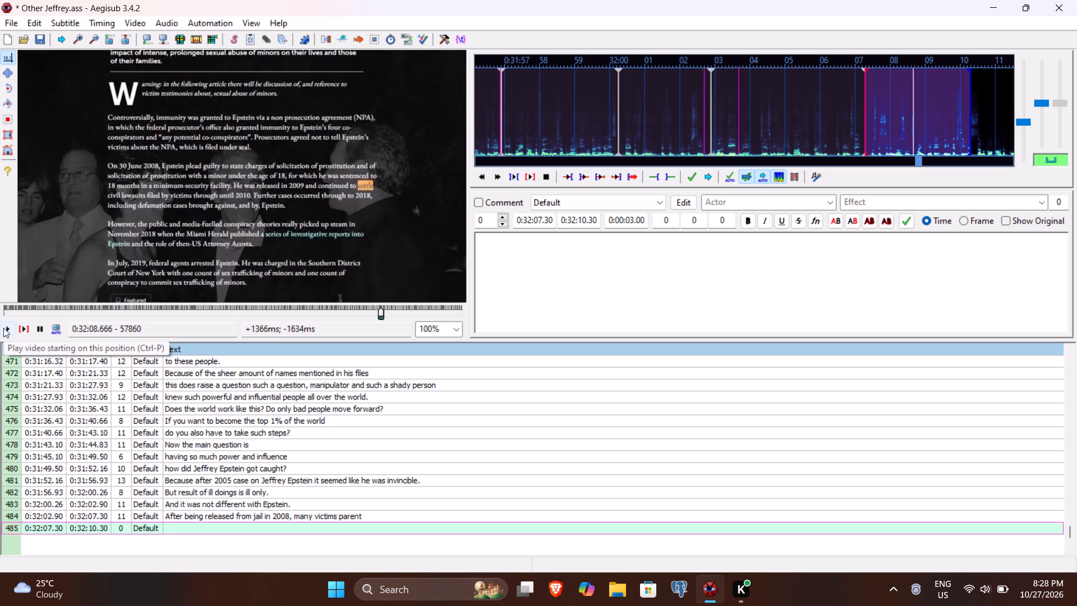
{"action": "left_click", "coordinate": [3, 328]}
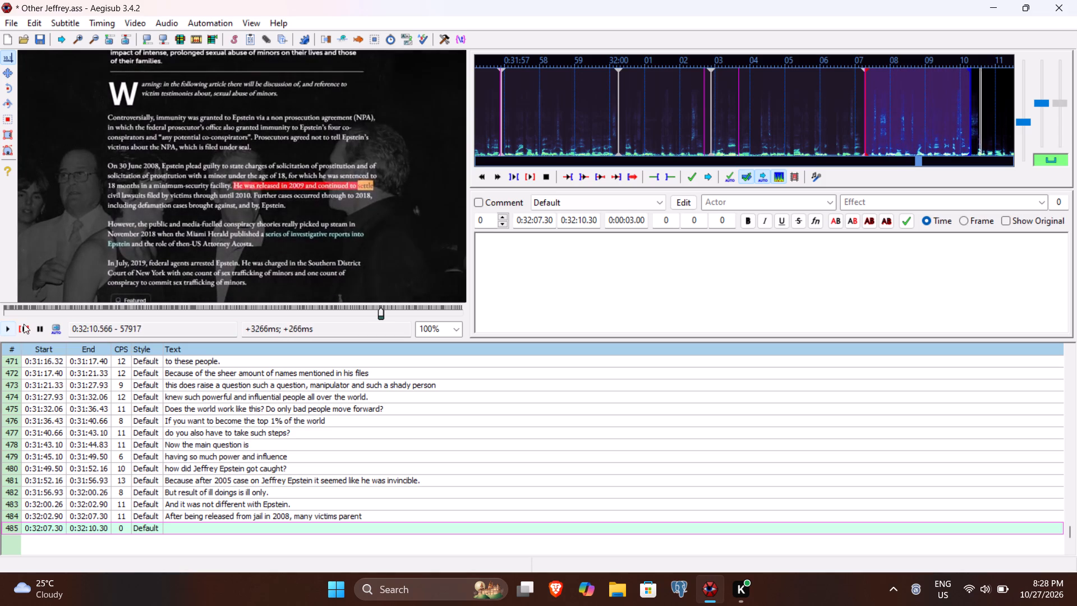
{"action": "left_click", "coordinate": [24, 324]}
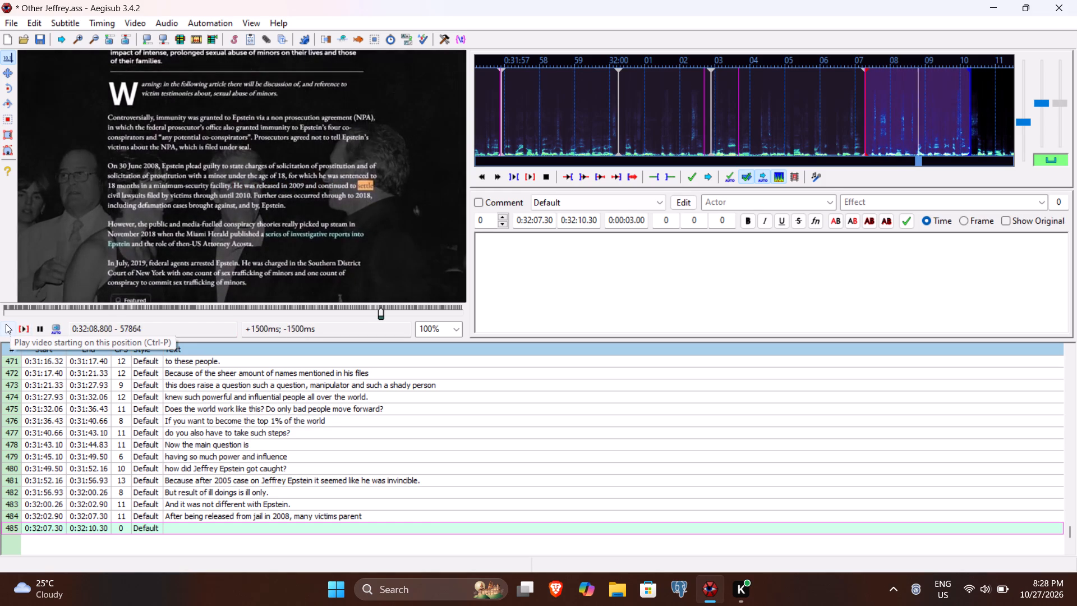
{"action": "left_click", "coordinate": [6, 324]}
{"action": "double_click", "coordinate": [6, 324]}
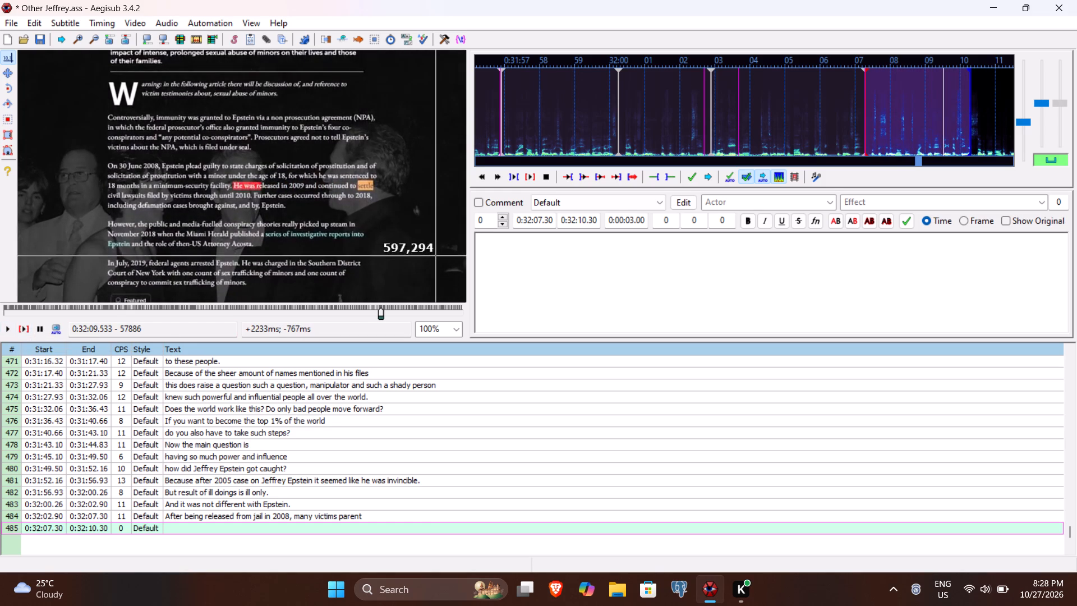
{"action": "left_click", "coordinate": [582, 221]}
{"action": "key", "text": "BackSpace"}
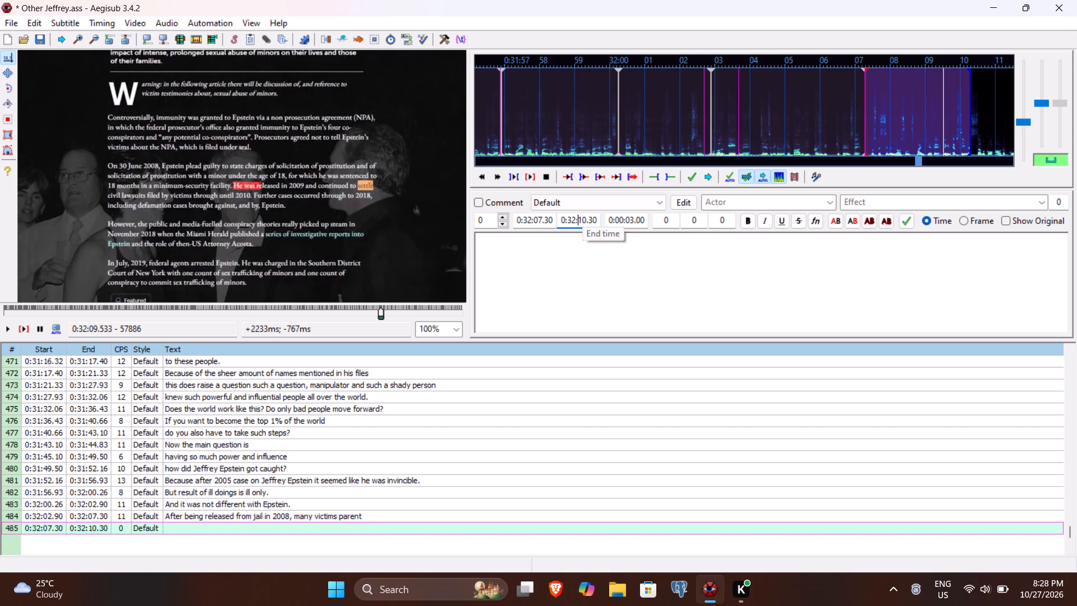
{"action": "type", "text": "0953"}
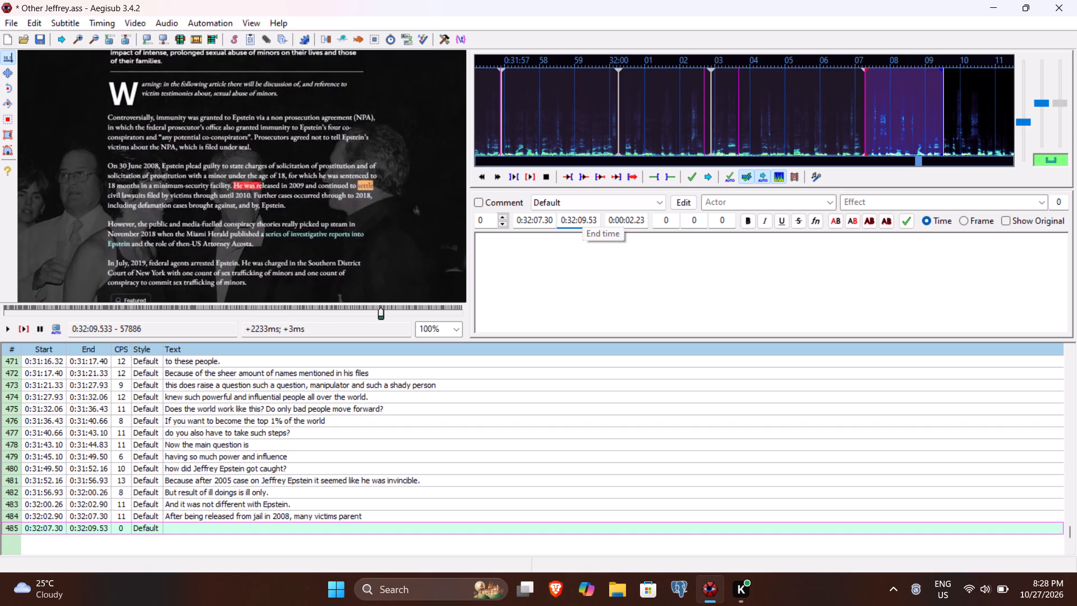
Enter "filed civil law suits against him." as the text of line 485 and commit the line.
{"action": "left_click", "coordinate": [550, 293]}
{"action": "key", "text": "f"}
{"action": "type", "text": "iles"}
{"action": "key", "text": "BackSpace"}
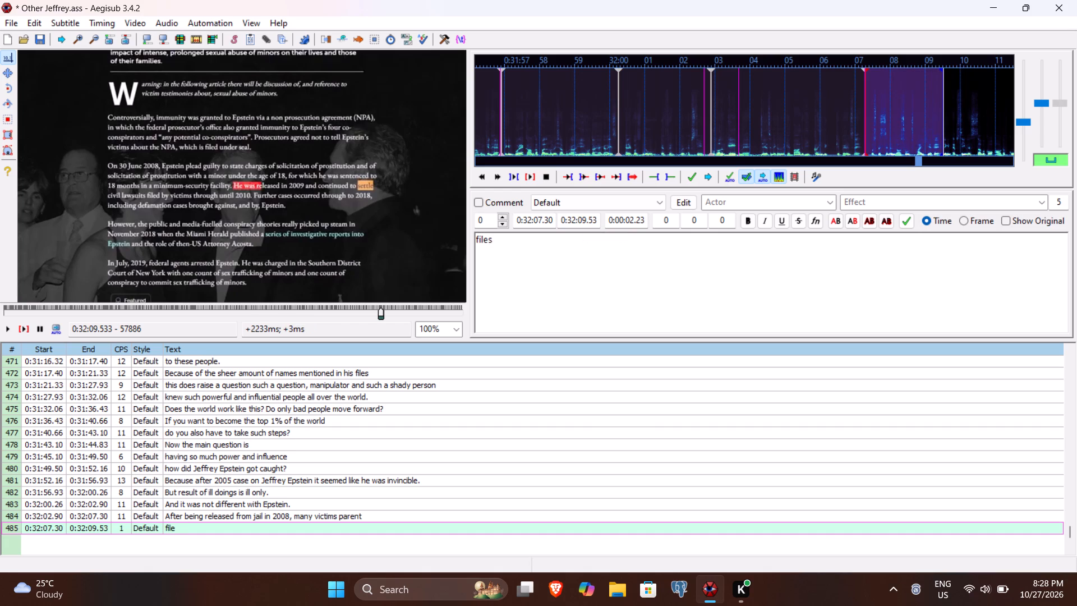
{"action": "type", "text": "d ciiv"}
{"action": "key", "text": "BackSpace"}
{"action": "key", "text": "BackSpace"}
{"action": "type", "text": "vil law suits against him."}
{"action": "key", "text": "Return"}
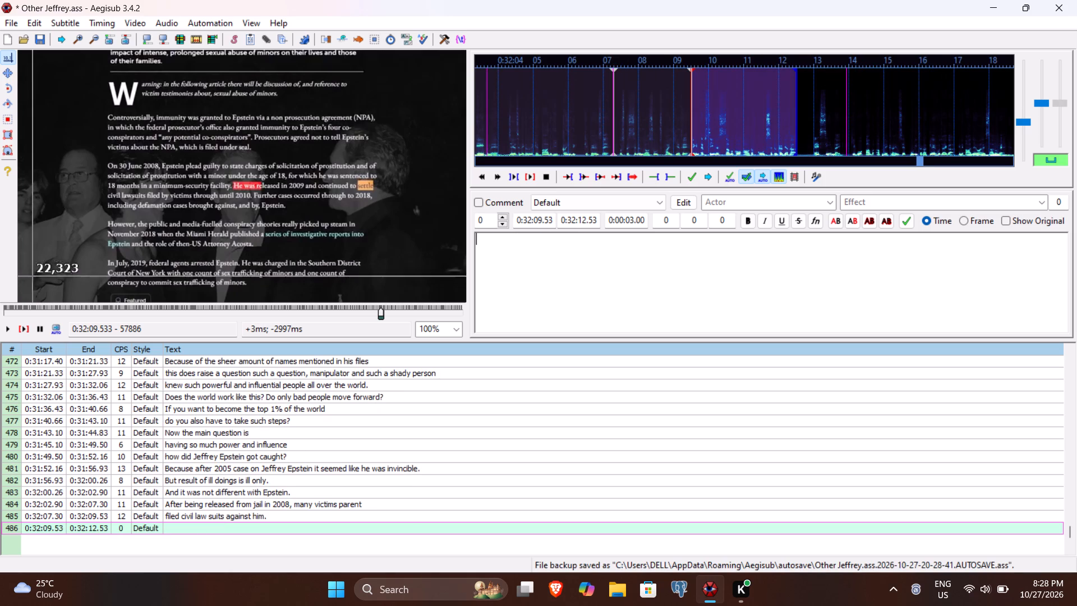
Play line 486's stretch of video, enter "But settled each case out of the court." as its text and commit the line.
{"action": "left_click", "coordinate": [26, 336]}
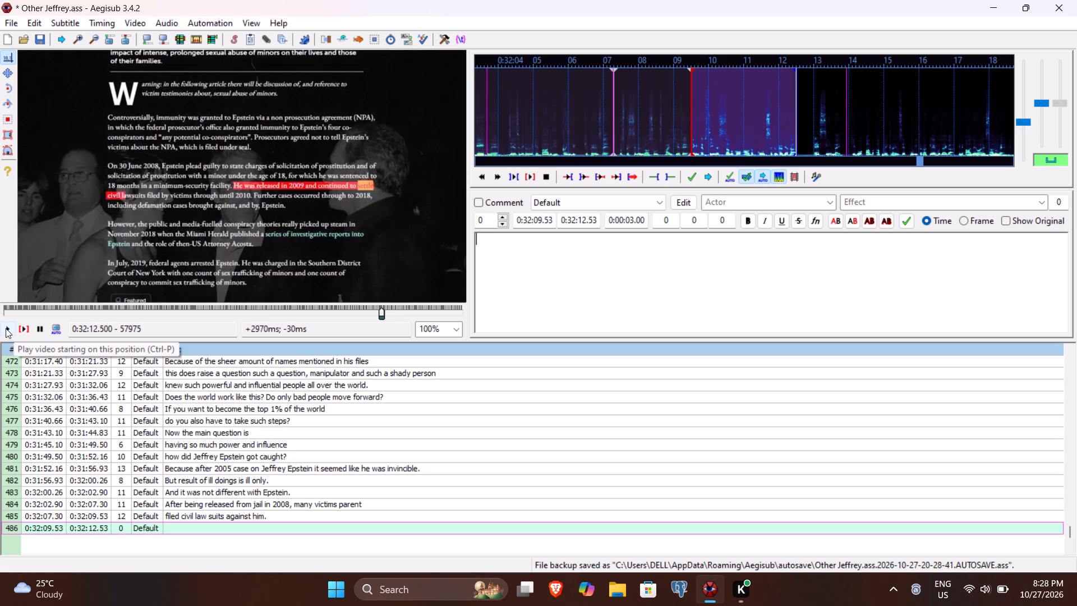
{"action": "type", "text": "But settled"}
{"action": "key", "text": "space"}
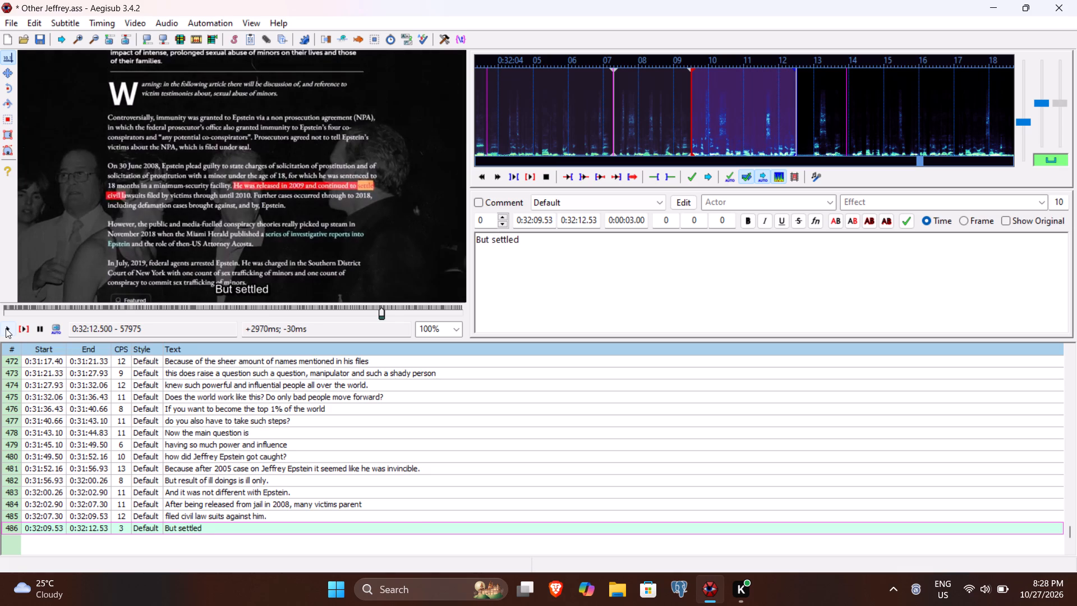
{"action": "type", "text": "each case out of the court"}
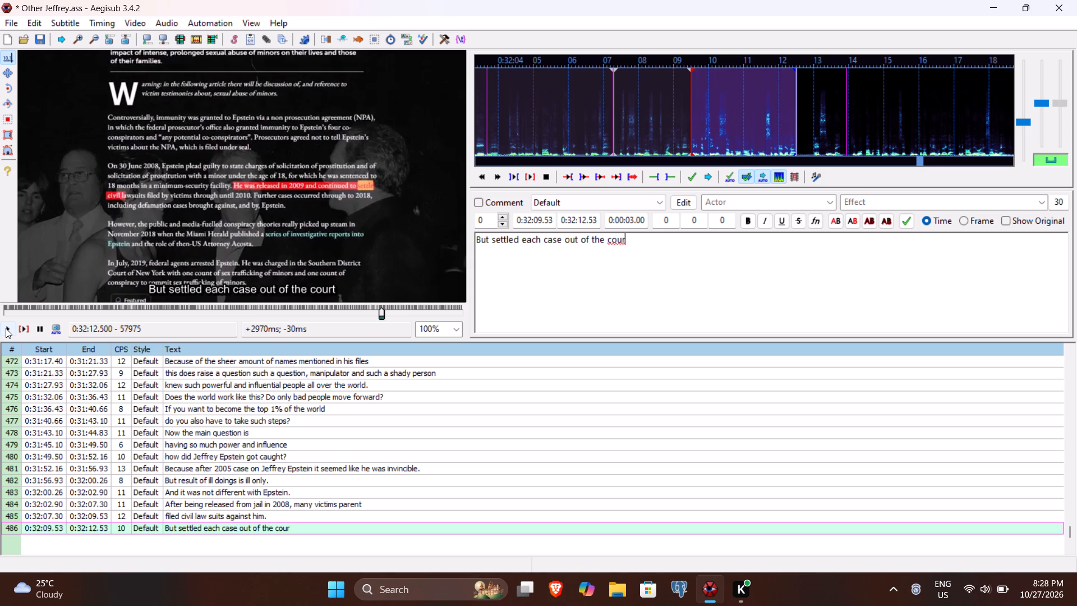
{"action": "key", "text": "period"}
{"action": "key", "text": "Return"}
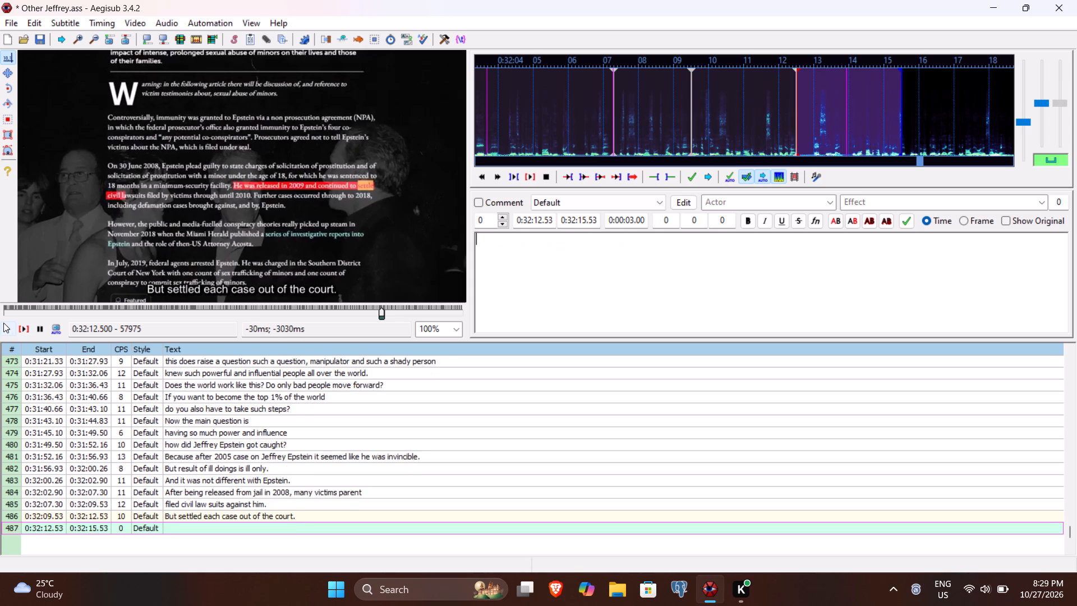
Play the next phrase of the video and set line 487's end time to 0:32:17.13 and start time to 0:32:13.00.
{"action": "left_click", "coordinate": [24, 328]}
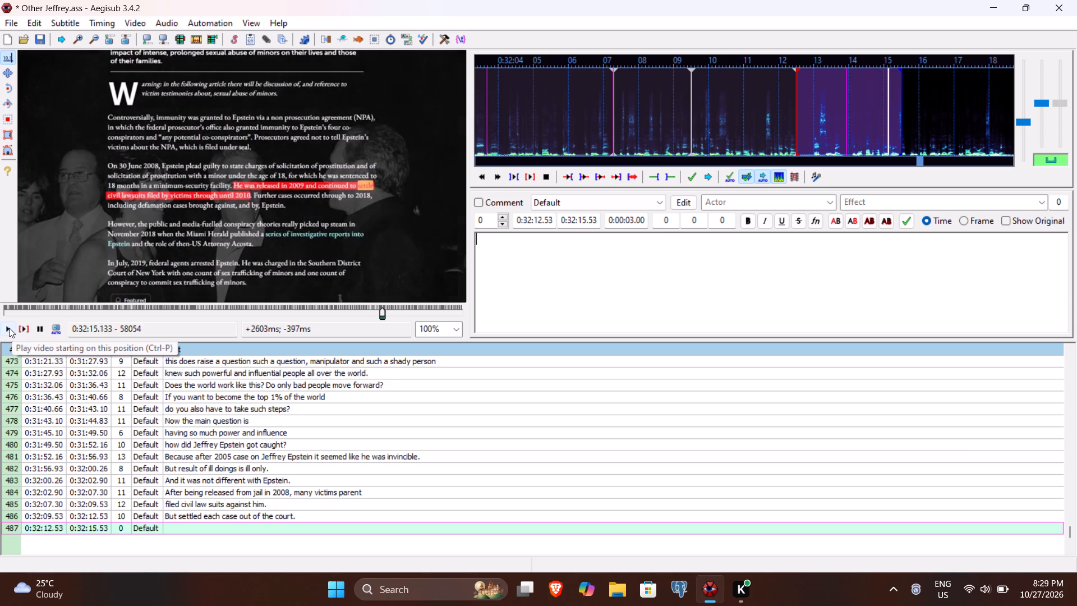
{"action": "left_click", "coordinate": [9, 328]}
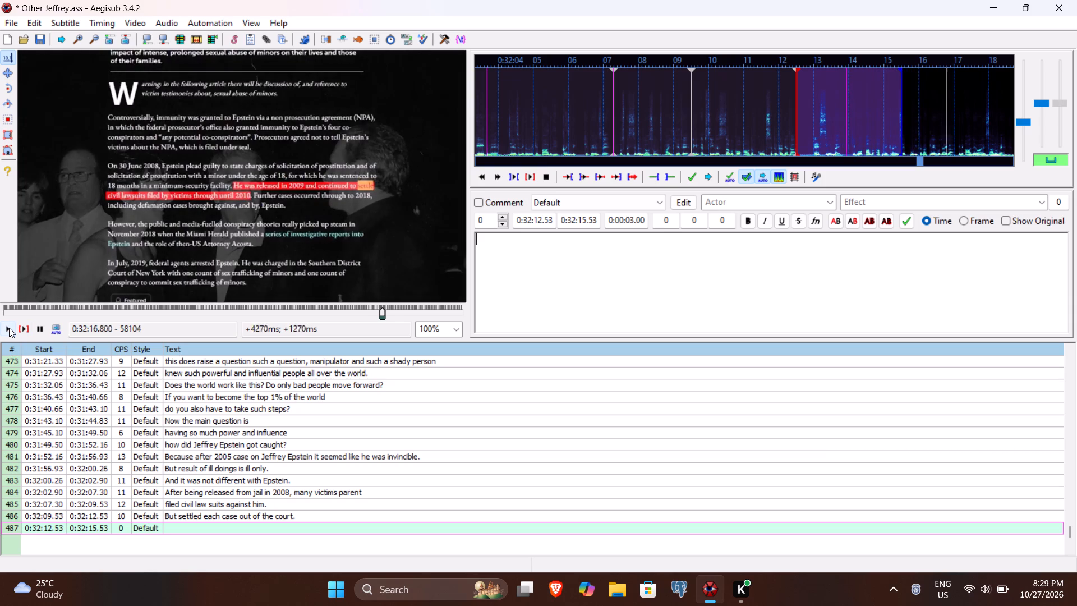
{"action": "left_click", "coordinate": [9, 328]}
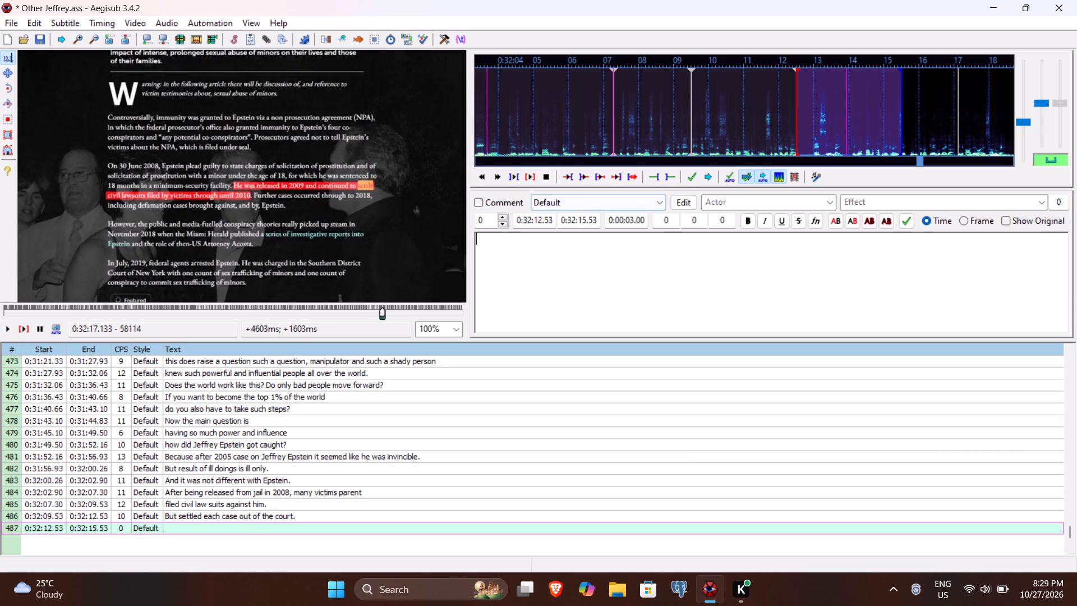
{"action": "left_click", "coordinate": [582, 217]}
{"action": "key", "text": "7"}
{"action": "type", "text": "13"}
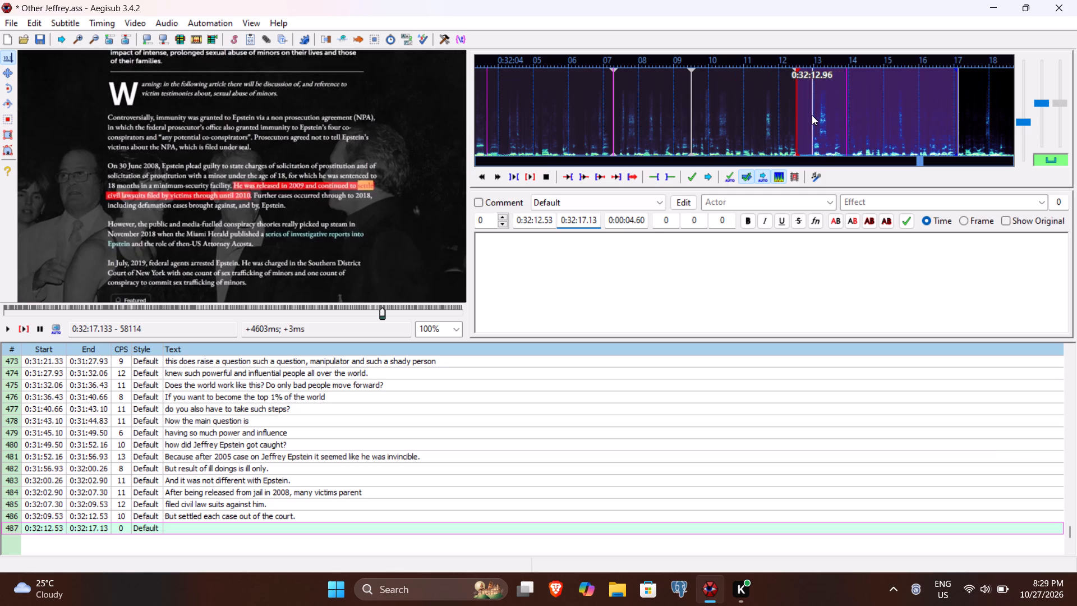
{"action": "left_click", "coordinate": [538, 219]}
{"action": "type", "text": "300"}
Enter "And it seemed like he would be free of any crimes." as the text of line 487 and commit the line.
{"action": "left_click", "coordinate": [522, 259]}
{"action": "type", "text": "And it seemed like he wou"}
{"action": "type", "text": "ld be free of any crimes"}
{"action": "key", "text": "period"}
{"action": "key", "text": "Return"}
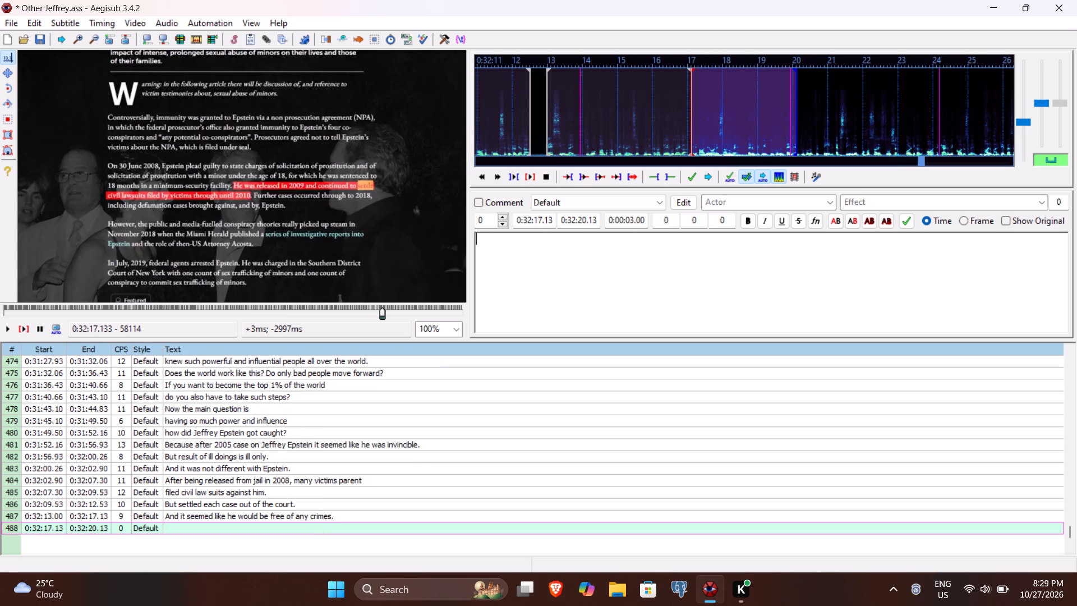
Play the next phrase of the video and set line 488's end time to 0:32:21.20.
{"action": "left_click", "coordinate": [23, 328]}
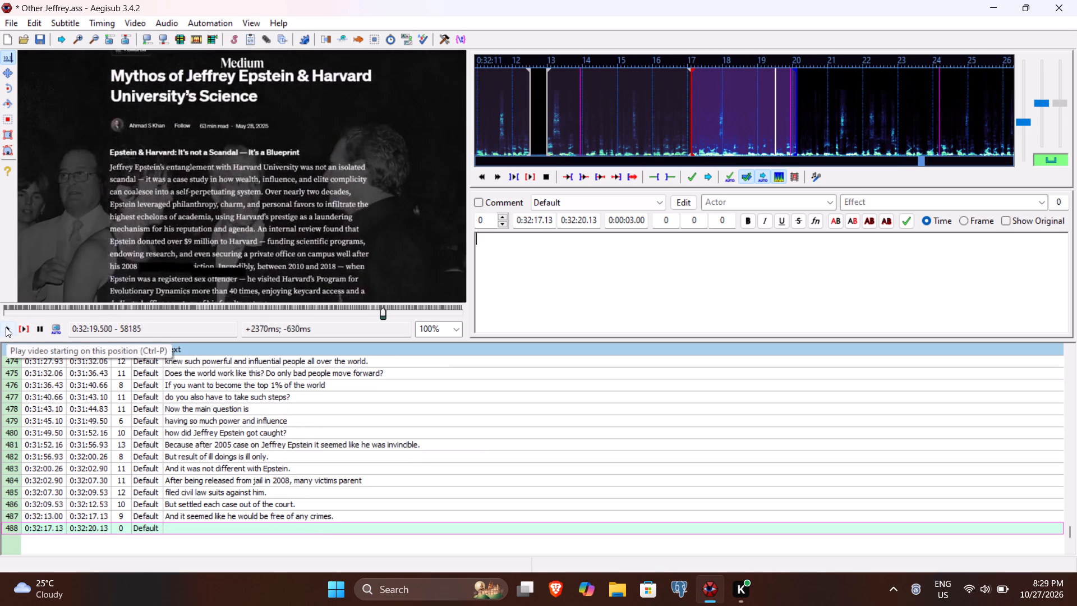
{"action": "left_click", "coordinate": [6, 327]}
{"action": "left_click", "coordinate": [6, 327]}
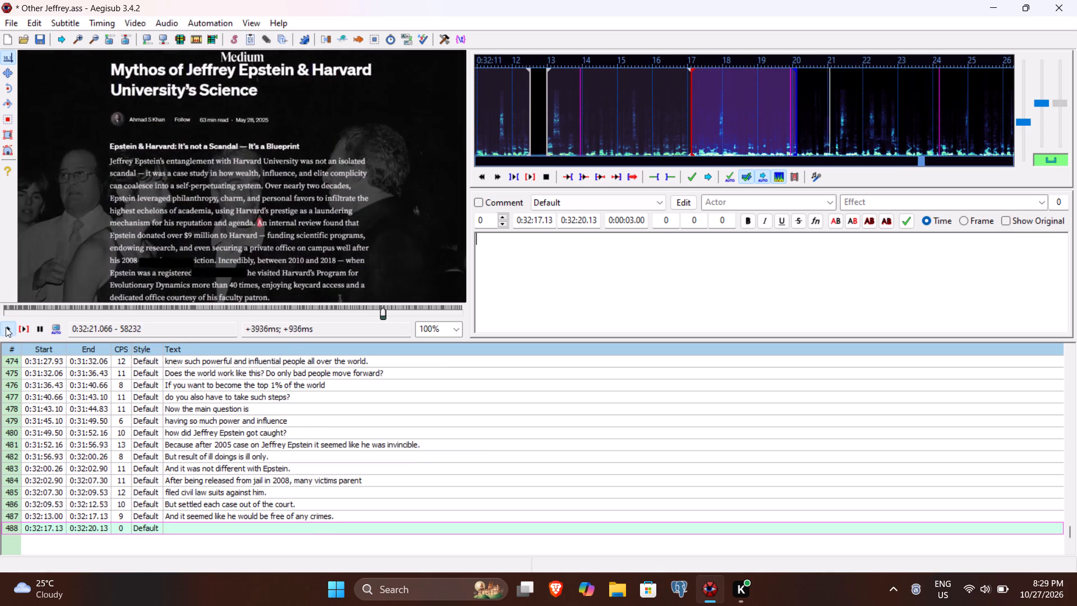
{"action": "left_click", "coordinate": [581, 222]}
{"action": "type", "text": "120"}
Enter "But in upcoming time between 2009 and 2015" as the text of line 488 and commit the line.
{"action": "left_click", "coordinate": [545, 281]}
{"action": "type", "text": "But in c"}
{"action": "key", "text": "BackSpace"}
{"action": "type", "text": "upcoming time"}
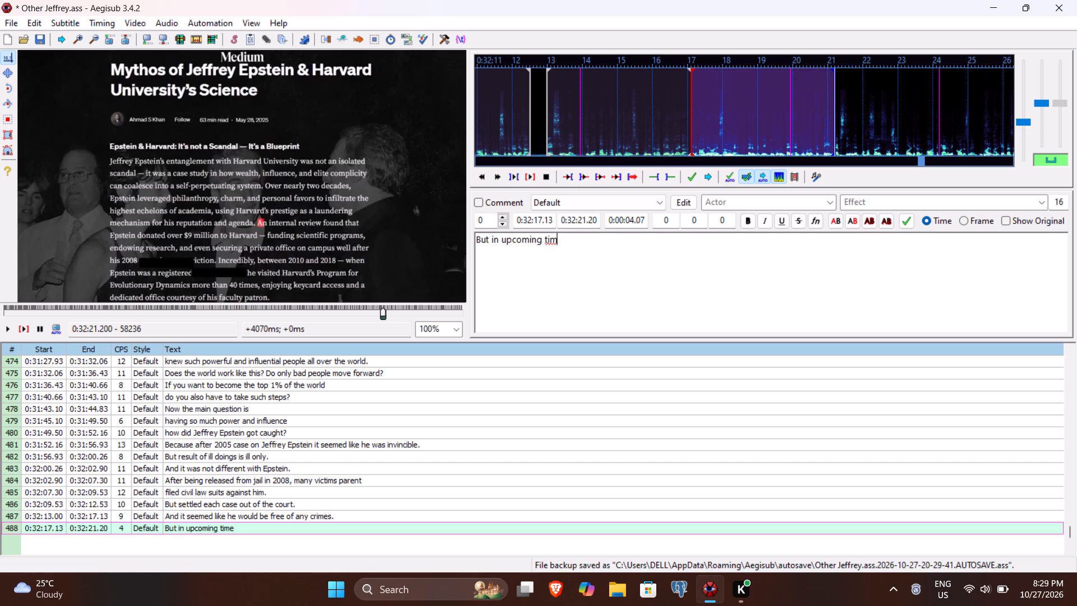
{"action": "key", "text": "space"}
{"action": "type", "text": "between 2009 and 2015"}
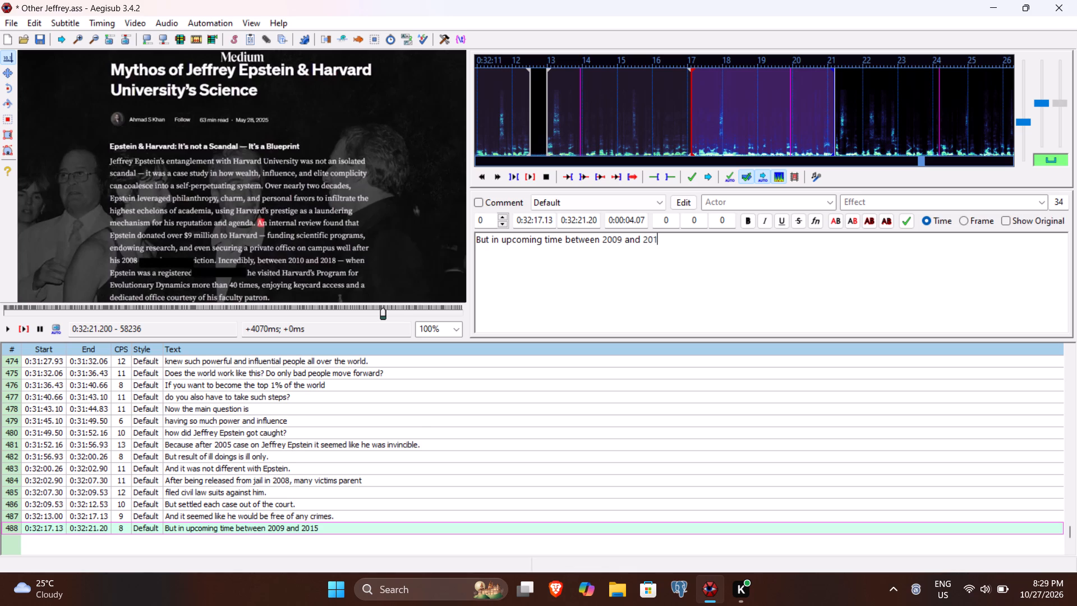
{"action": "key", "text": "Return"}
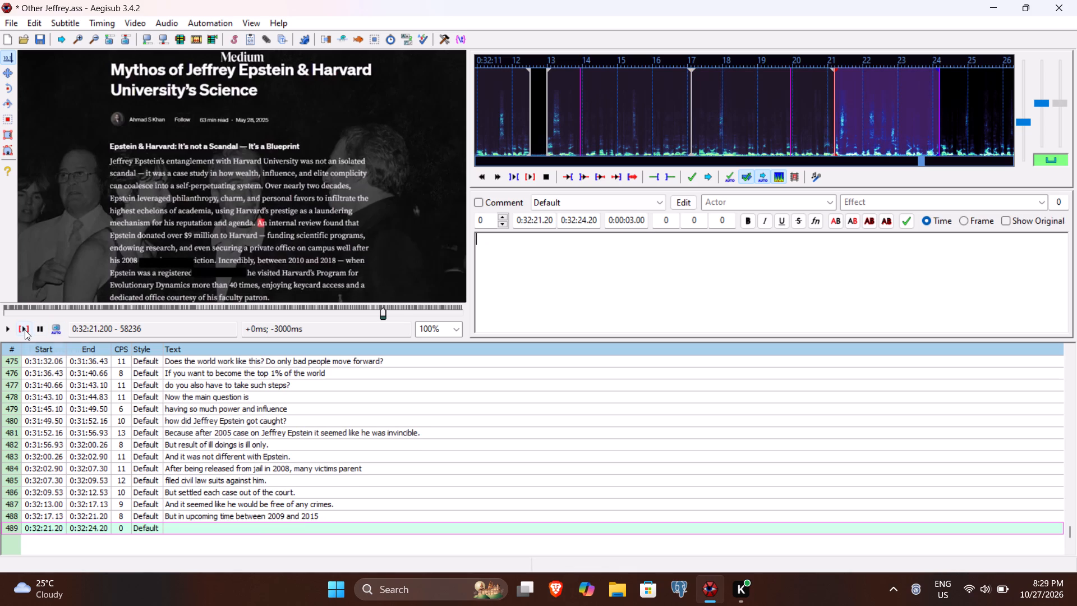
Play the video in short stretches through the next phrase and set line 489's end time to 0:32:27.13.
{"action": "left_click", "coordinate": [25, 330]}
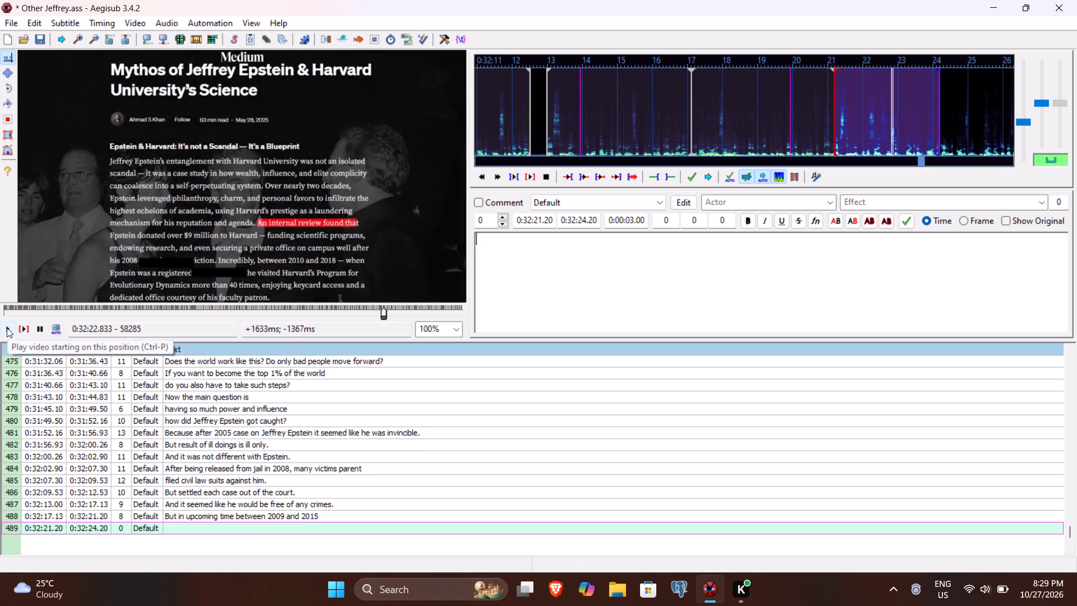
{"action": "left_click", "coordinate": [7, 328]}
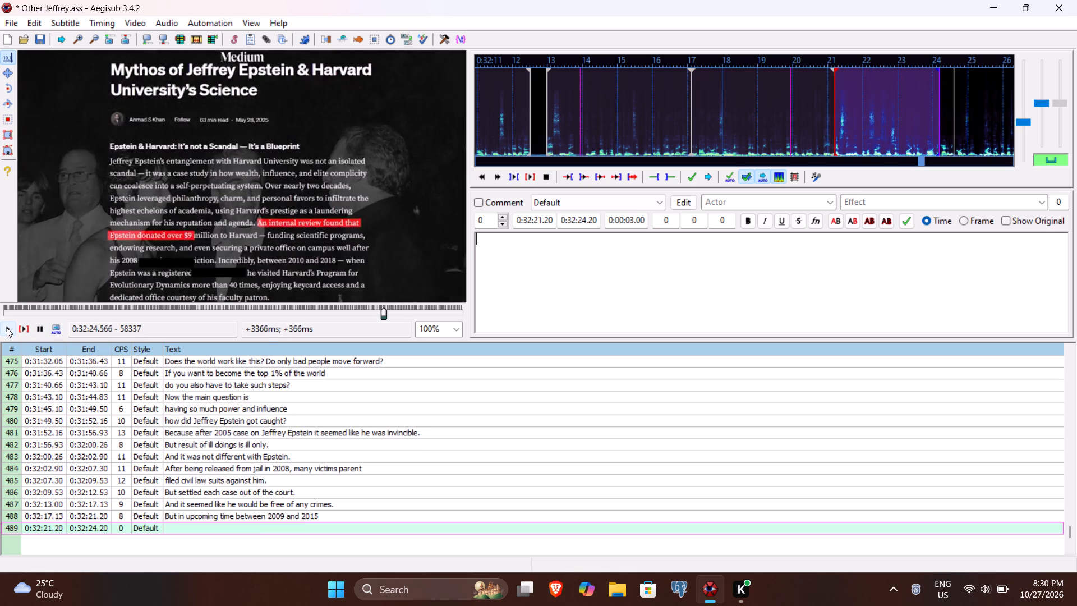
{"action": "left_click", "coordinate": [7, 328]}
{"action": "left_click", "coordinate": [7, 328]}
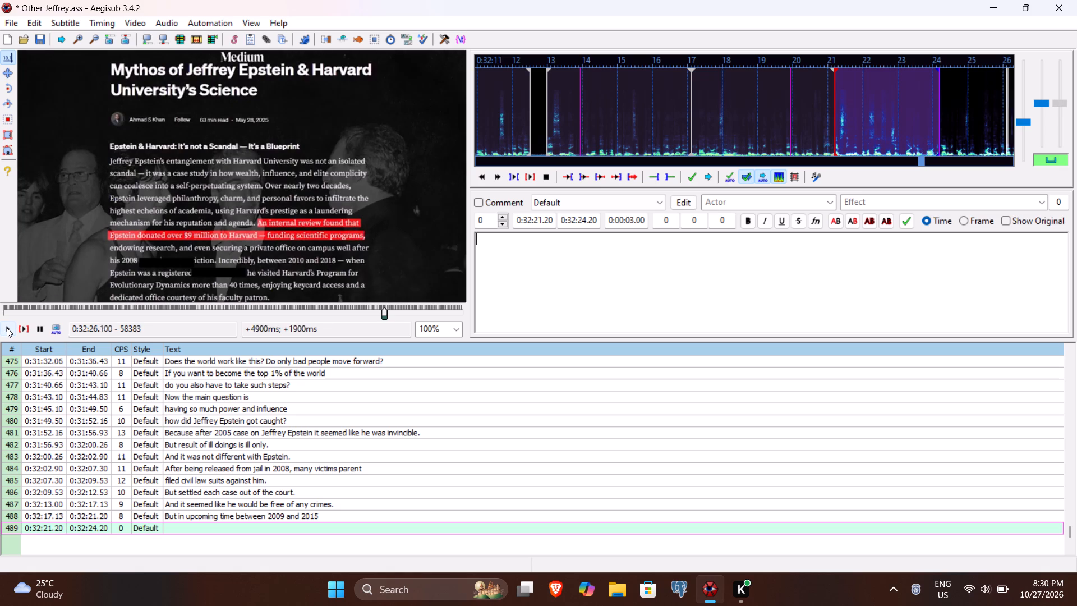
{"action": "left_click", "coordinate": [7, 328]}
{"action": "double_click", "coordinate": [7, 328]}
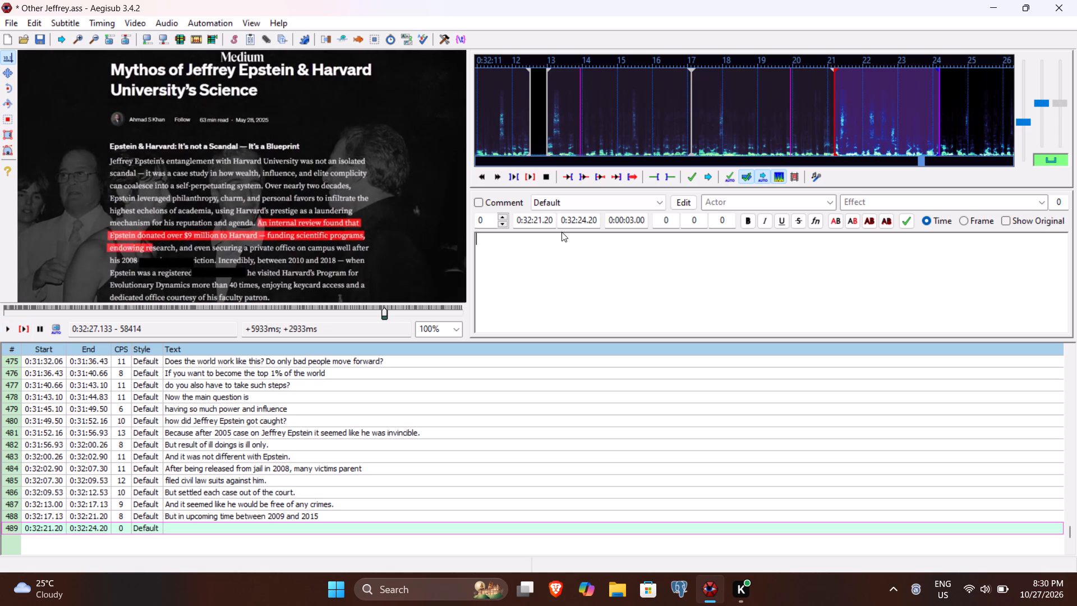
{"action": "left_click", "coordinate": [580, 223]}
{"action": "key", "text": "7"}
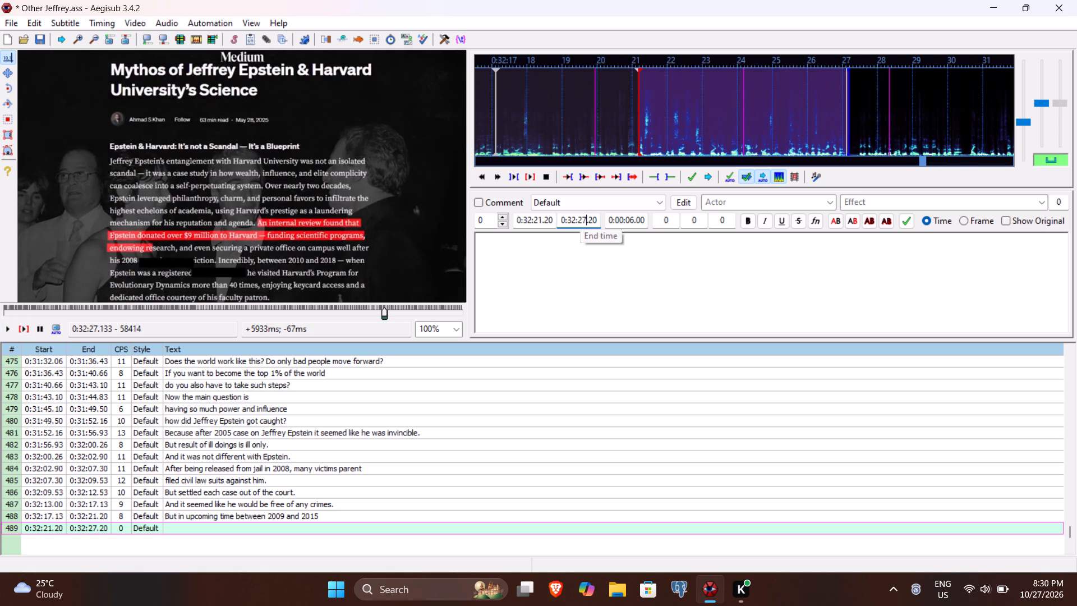
{"action": "type", "text": "13"}
Enter "Epstein donated heavily to social, political and academic causes." as line 489's text, replaying its stretch of video midway, and commit the line.
{"action": "left_click", "coordinate": [553, 283]}
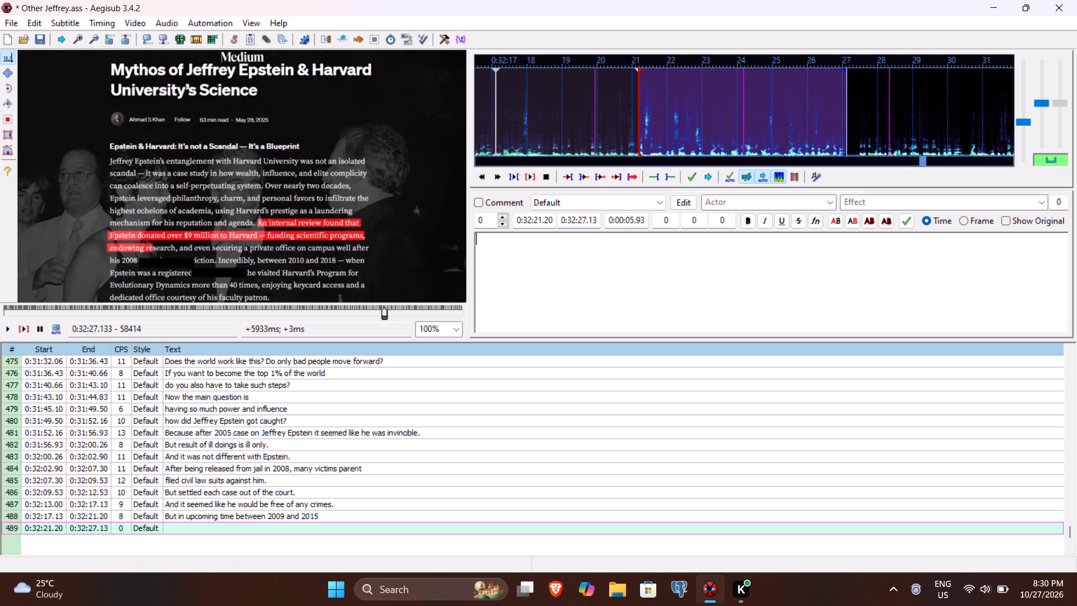
{"action": "type", "text": "Epstein donated heavily to social"}
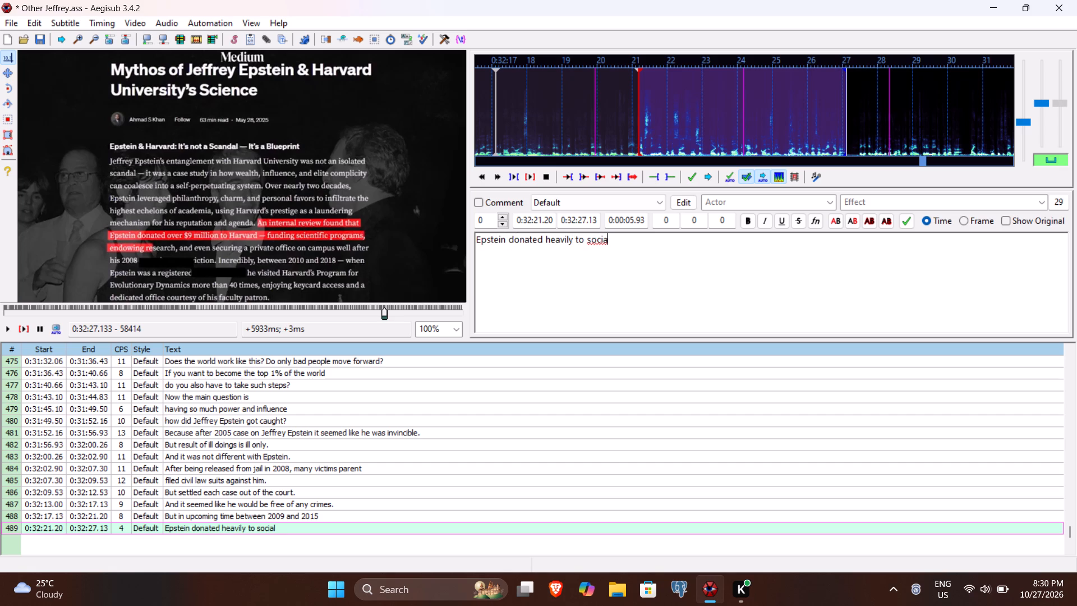
{"action": "type", "text": ","}
{"action": "key", "text": "space"}
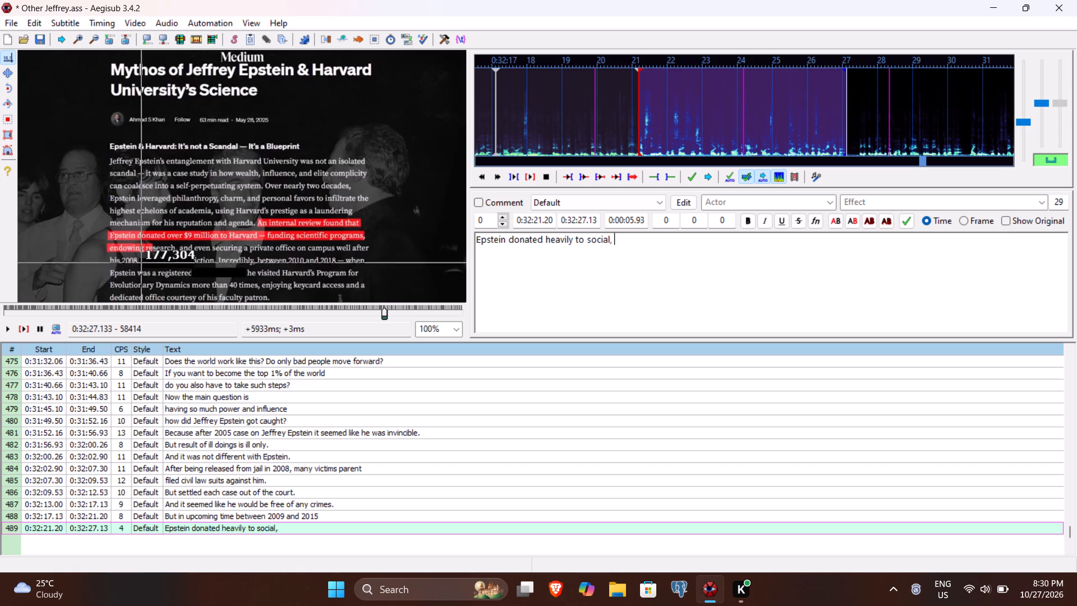
{"action": "left_click", "coordinate": [28, 325]}
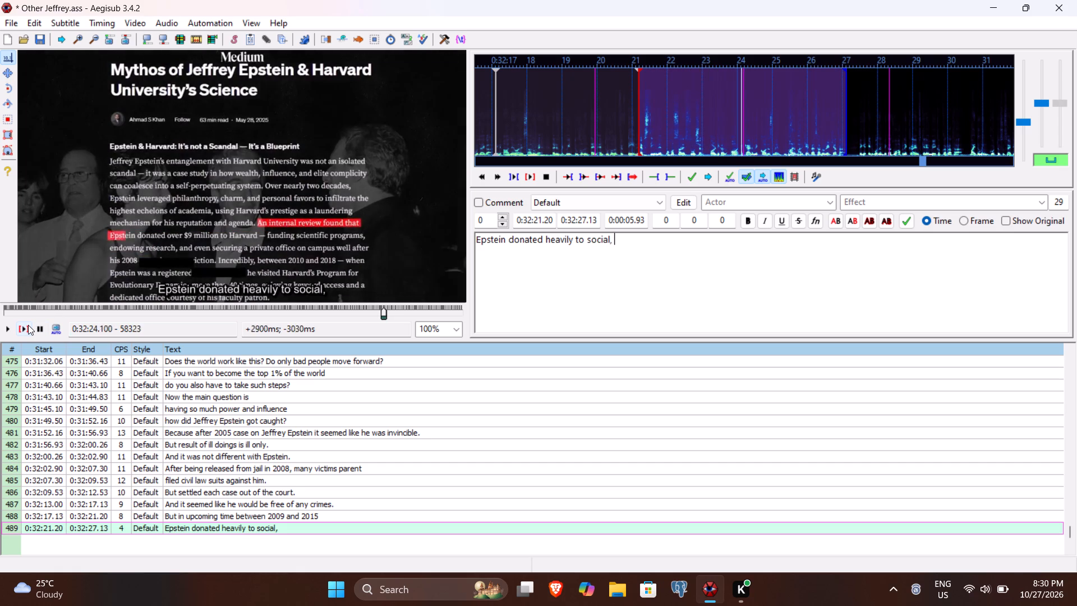
{"action": "type", "text": "political and ad"}
{"action": "key", "text": "BackSpace"}
{"action": "type", "text": "cademic causes"}
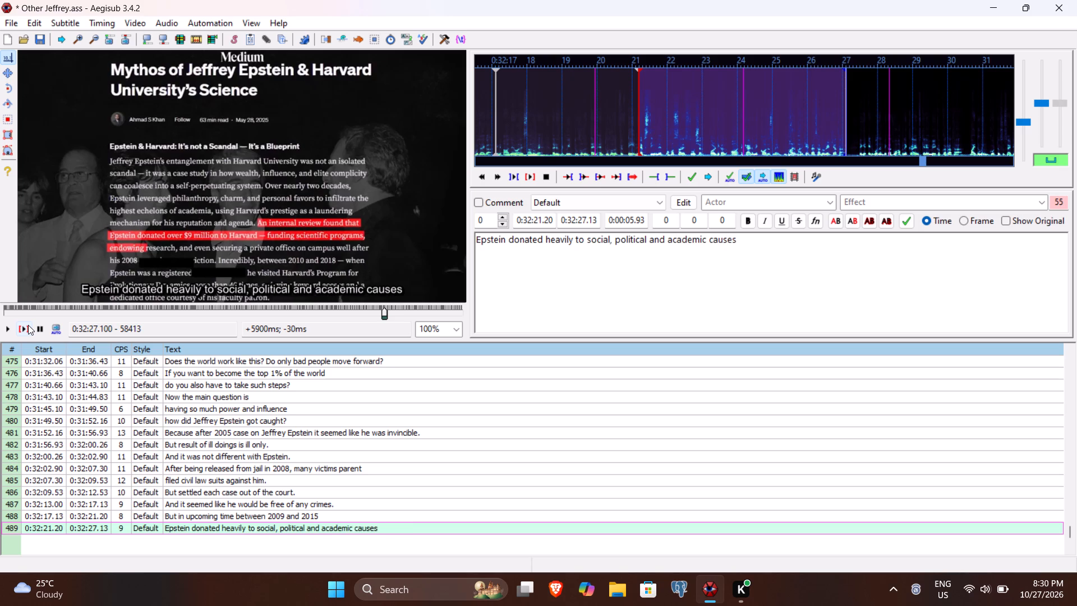
{"action": "key", "text": "period"}
{"action": "key", "text": "Return"}
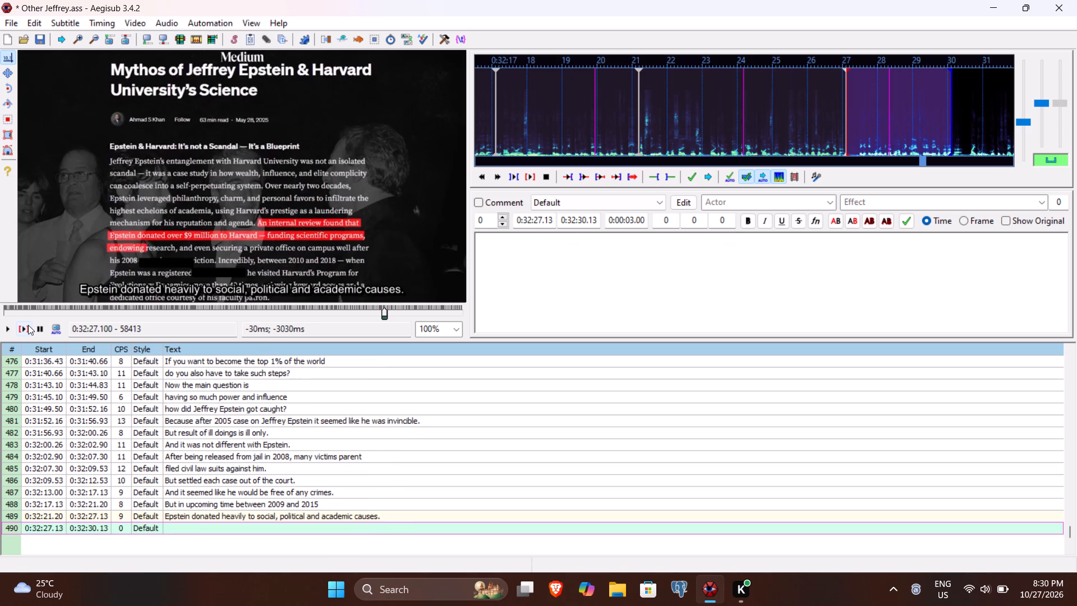
Play the next phrase of the video and set line 490's end time to 0:32:30.46 and start time to 0:32:27.50.
{"action": "left_click", "coordinate": [28, 325]}
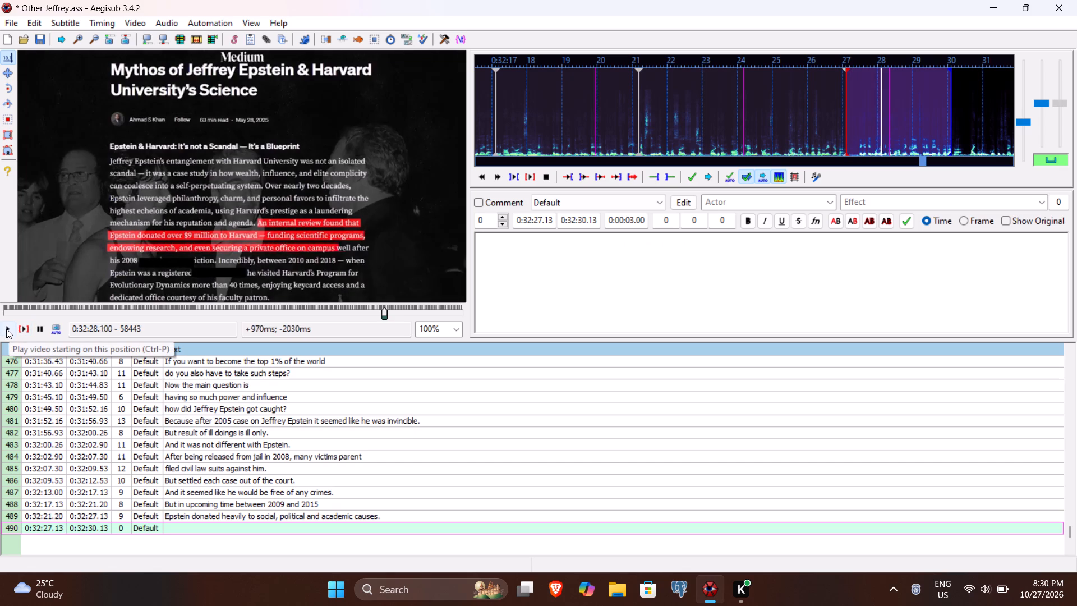
{"action": "left_click", "coordinate": [6, 329]}
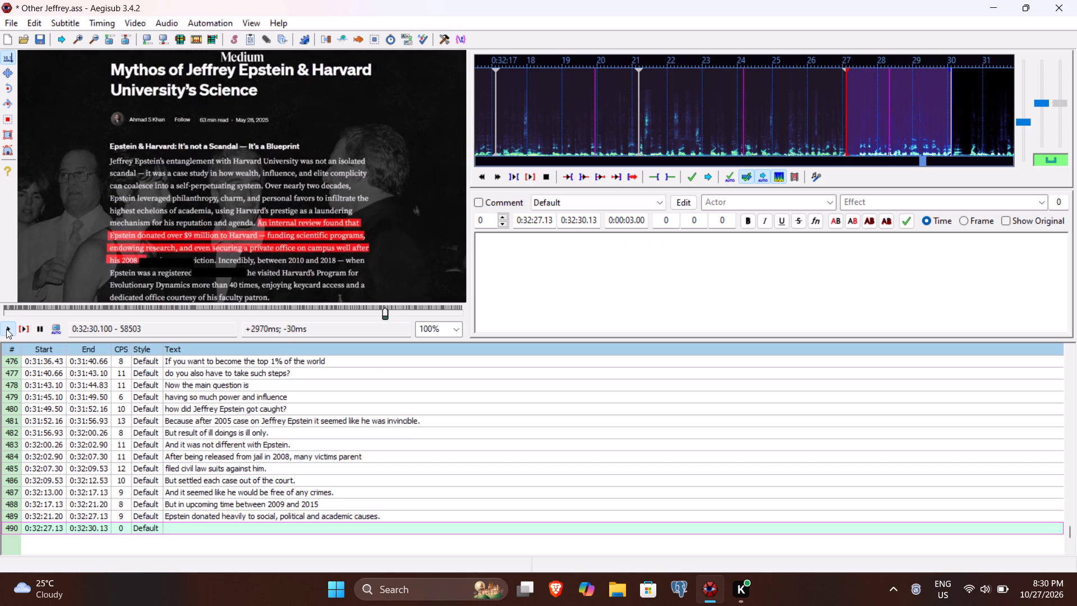
{"action": "double_click", "coordinate": [6, 329]}
{"action": "double_click", "coordinate": [6, 329]}
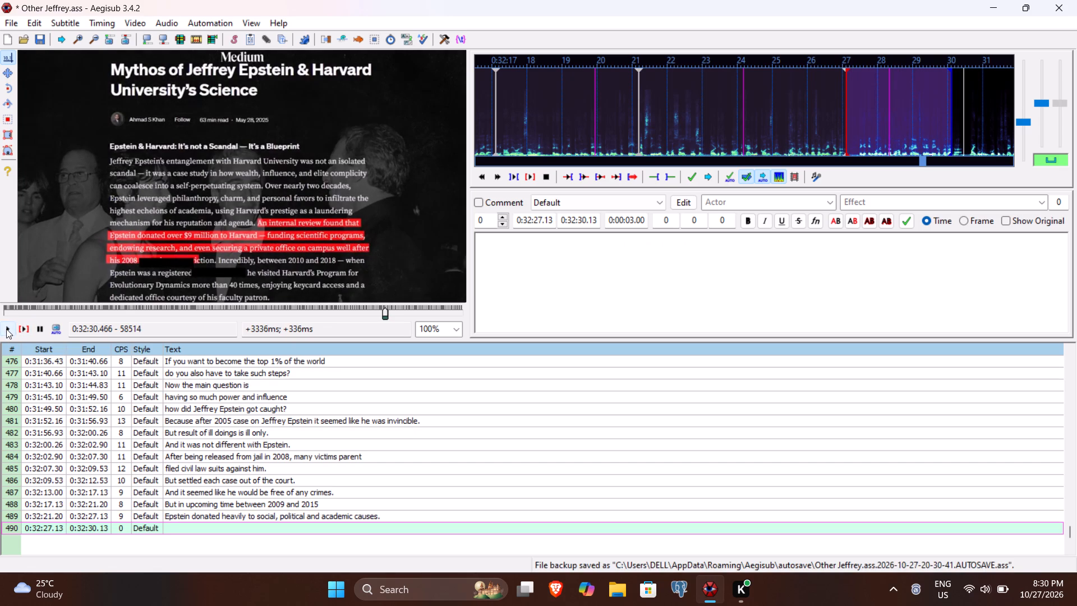
{"action": "left_click", "coordinate": [587, 222]}
{"action": "type", "text": "46"}
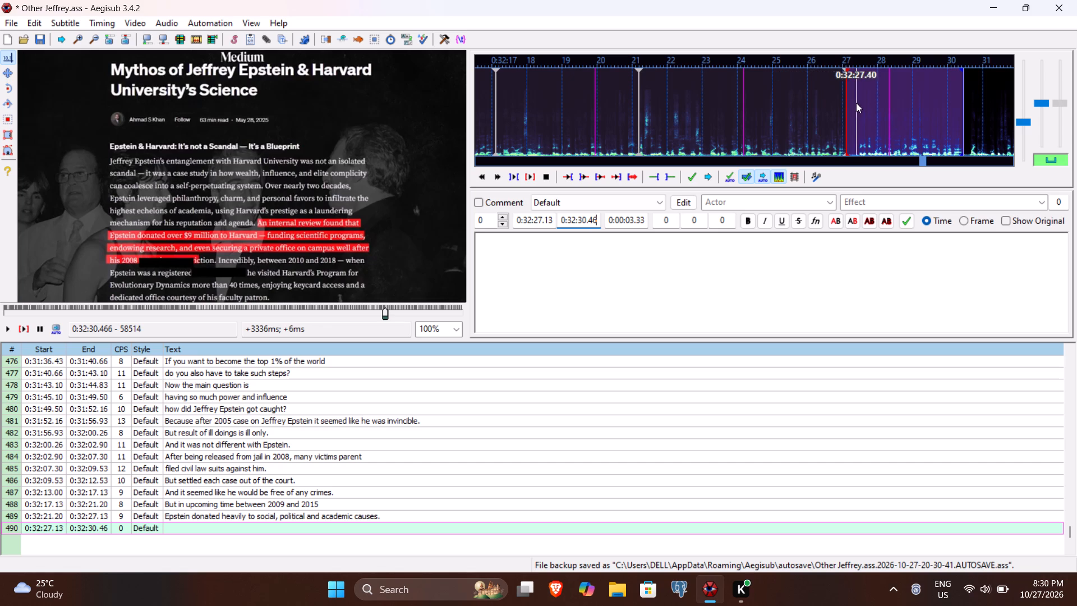
{"action": "left_click", "coordinate": [541, 224]}
{"action": "type", "text": "50"}
Enter "But it was not because he was atoning for his sins," as the text of line 490 and commit the line.
{"action": "left_click", "coordinate": [522, 269]}
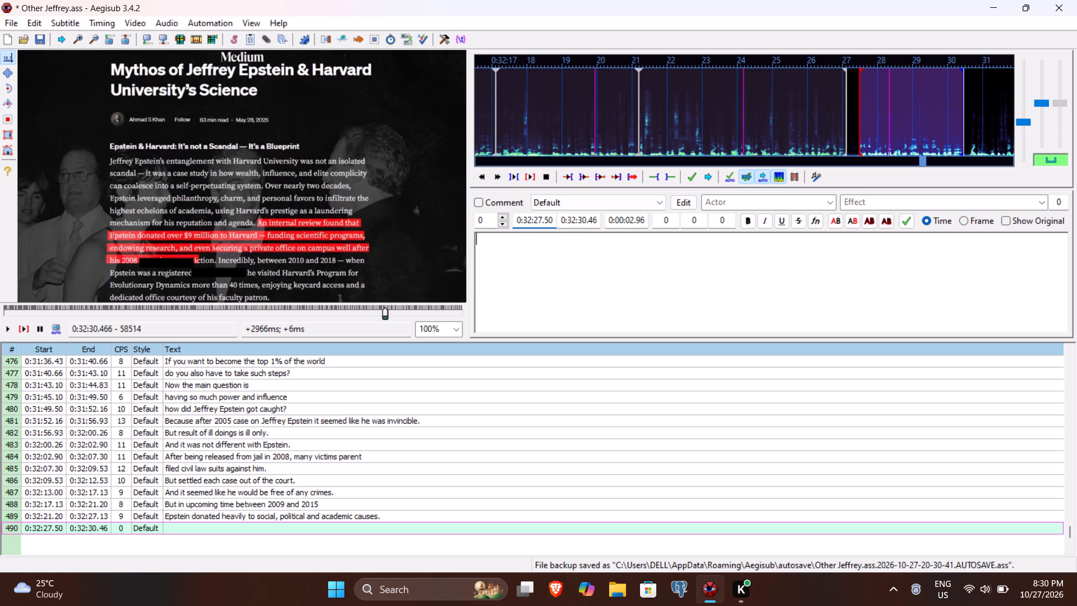
{"action": "type", "text": "But it was not bea"}
{"action": "key", "text": "BackSpace"}
{"action": "type", "text": "cuas"}
{"action": "key", "text": "BackSpace"}
{"action": "key", "text": "BackSpace"}
{"action": "key", "text": "BackSpace"}
{"action": "type", "text": "ause"}
{"action": "key", "text": "space"}
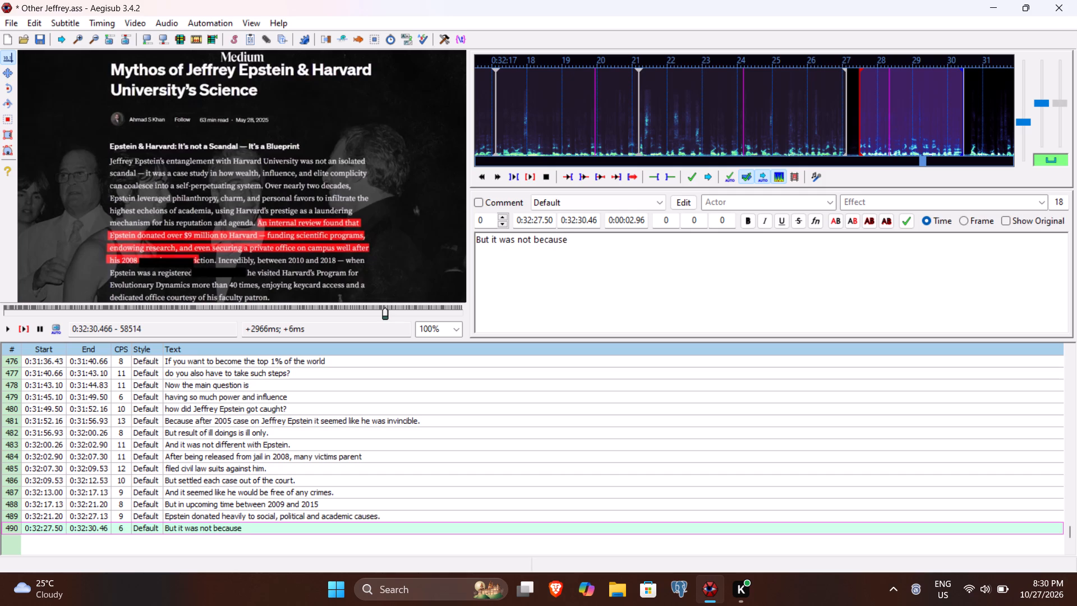
{"action": "type", "text": "he was atoning for his sins,"}
{"action": "key", "text": "Return"}
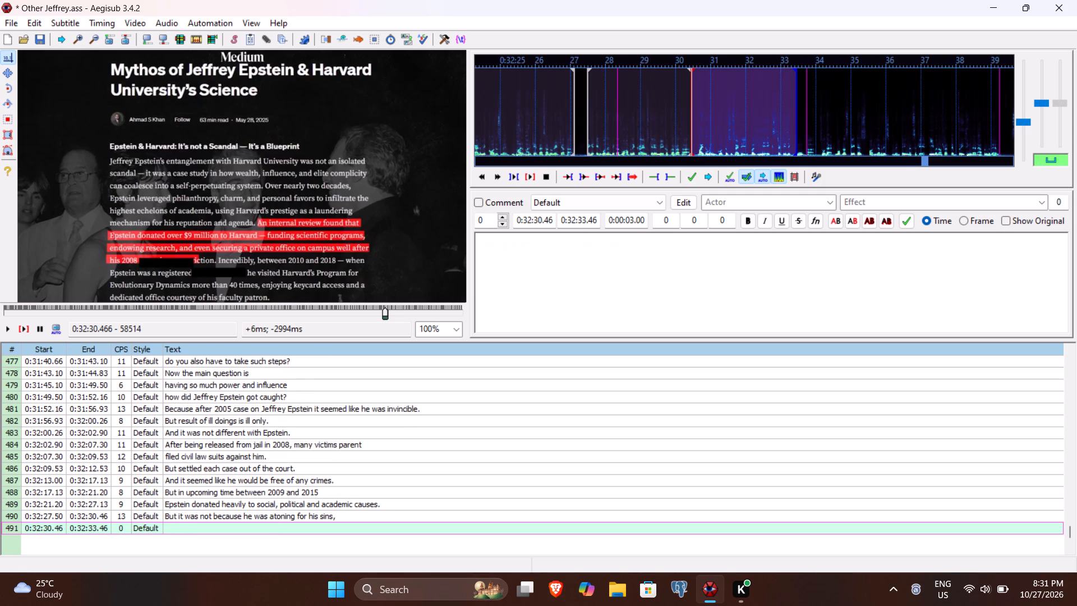
Play the next phrase of the video and set line 491's end time to 0:32:32.06.
{"action": "left_click", "coordinate": [18, 334]}
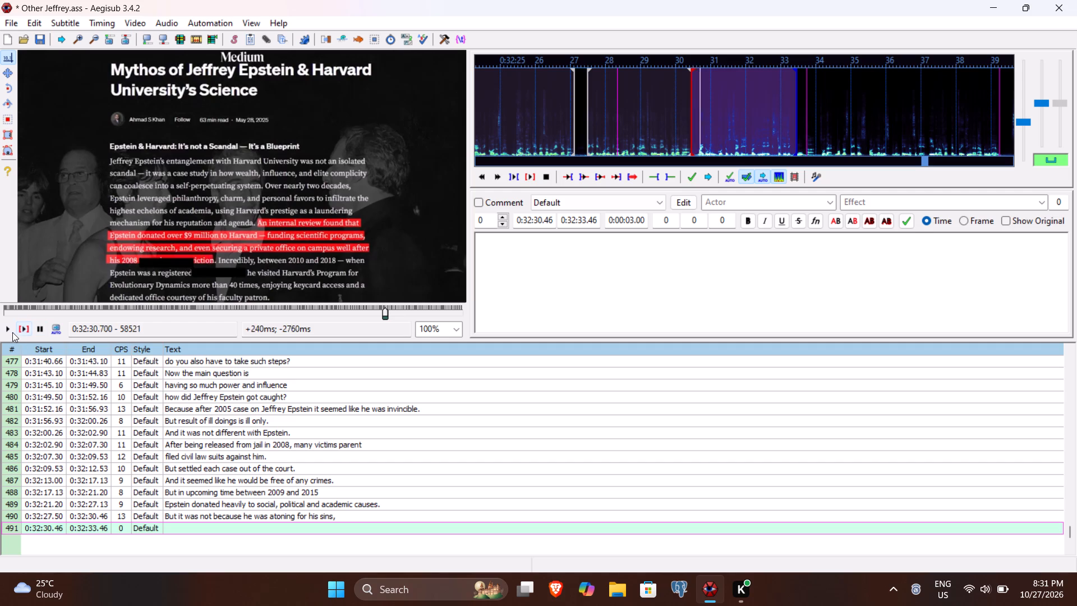
{"action": "left_click", "coordinate": [8, 330]}
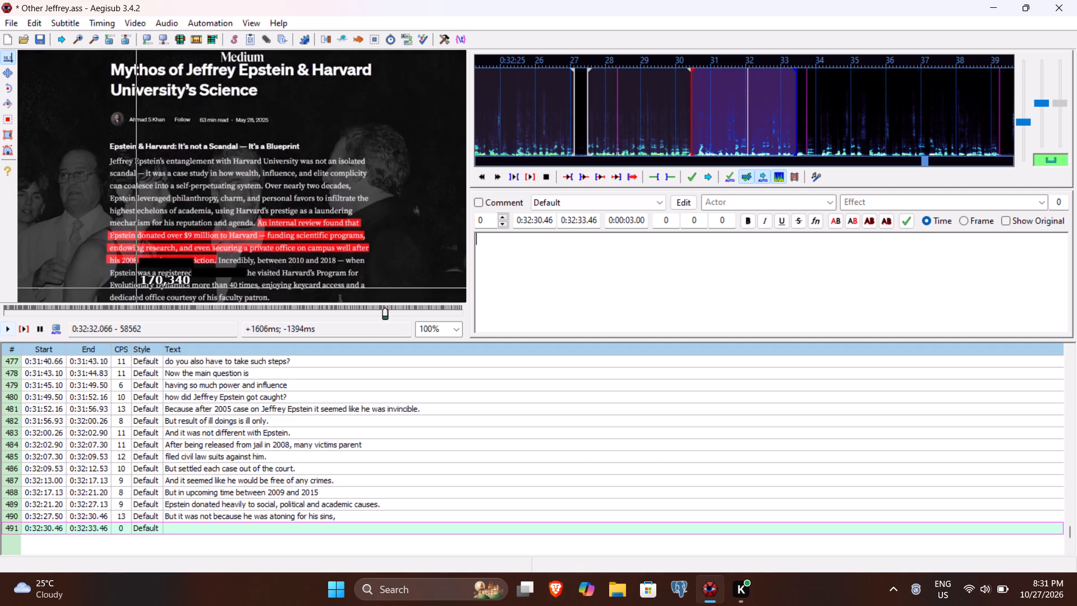
{"action": "left_click", "coordinate": [581, 219]}
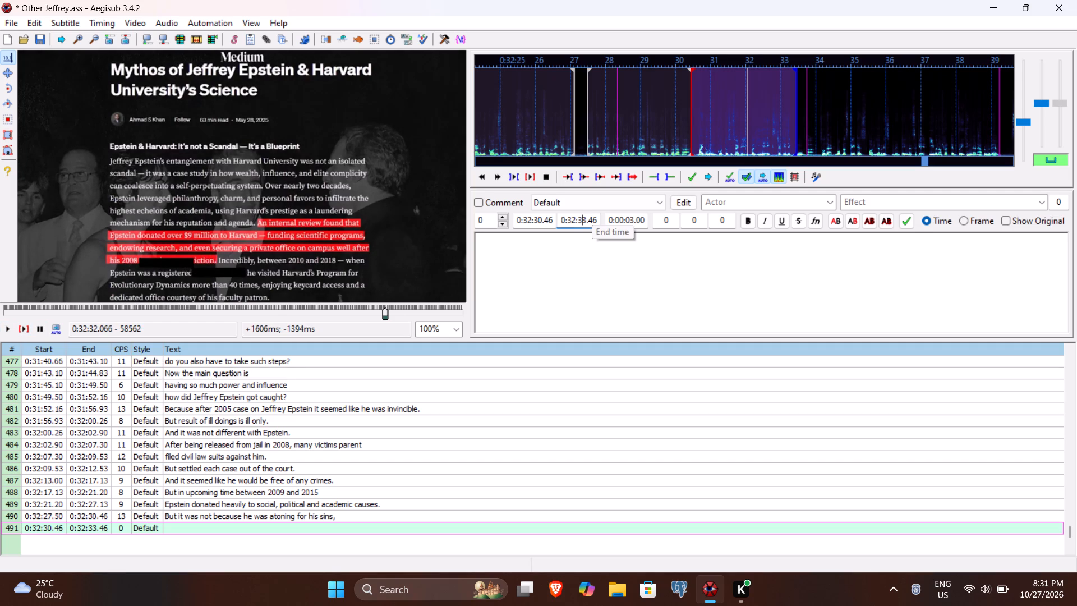
{"action": "key", "text": "2"}
{"action": "type", "text": "06"}
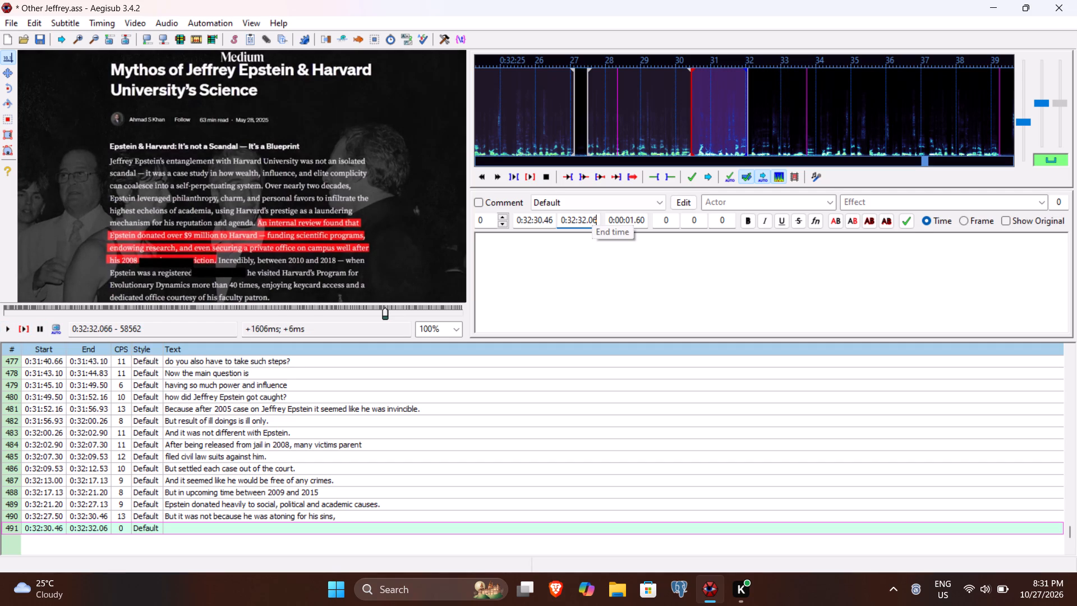
Enter "by doing good to society." as the text of line 491 and commit the line.
{"action": "left_click", "coordinate": [564, 286]}
{"action": "type", "text": "by doing good to socit"}
{"action": "key", "text": "BackSpace"}
{"action": "type", "text": "et"}
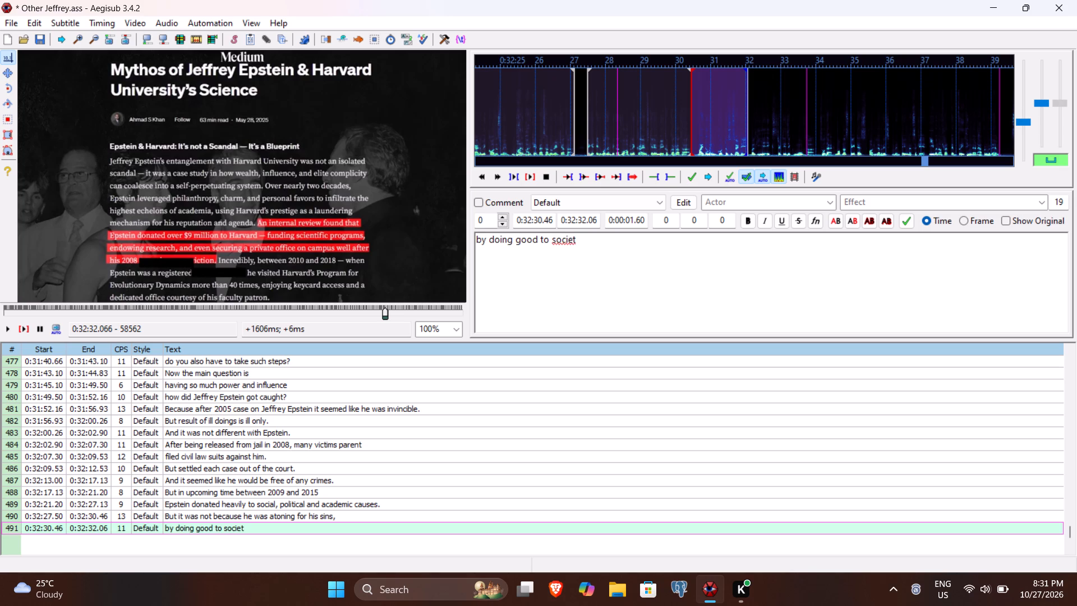
{"action": "type", "text": "y."}
{"action": "key", "text": "Return"}
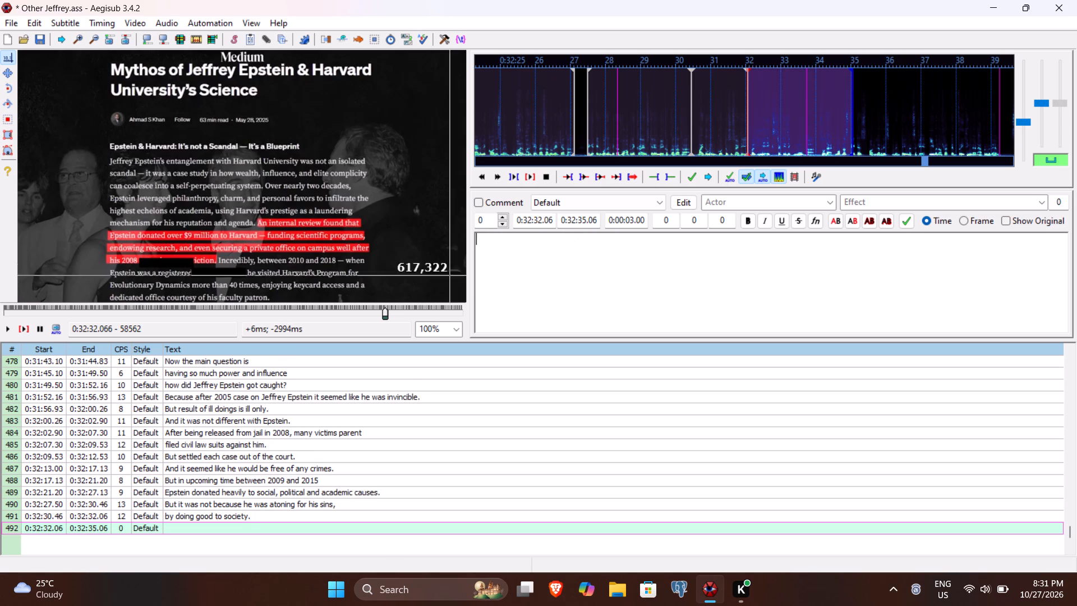
Play the next phrase of the video, set line 492's end time to 0:32:33.98 and replay the line.
{"action": "left_click", "coordinate": [26, 324]}
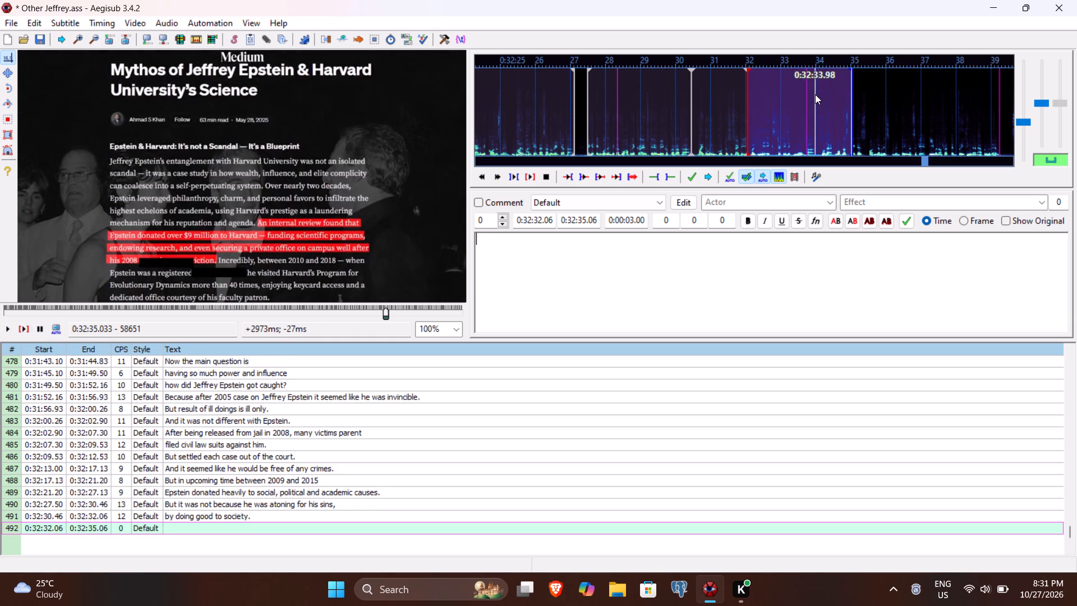
{"action": "left_click", "coordinate": [585, 218]}
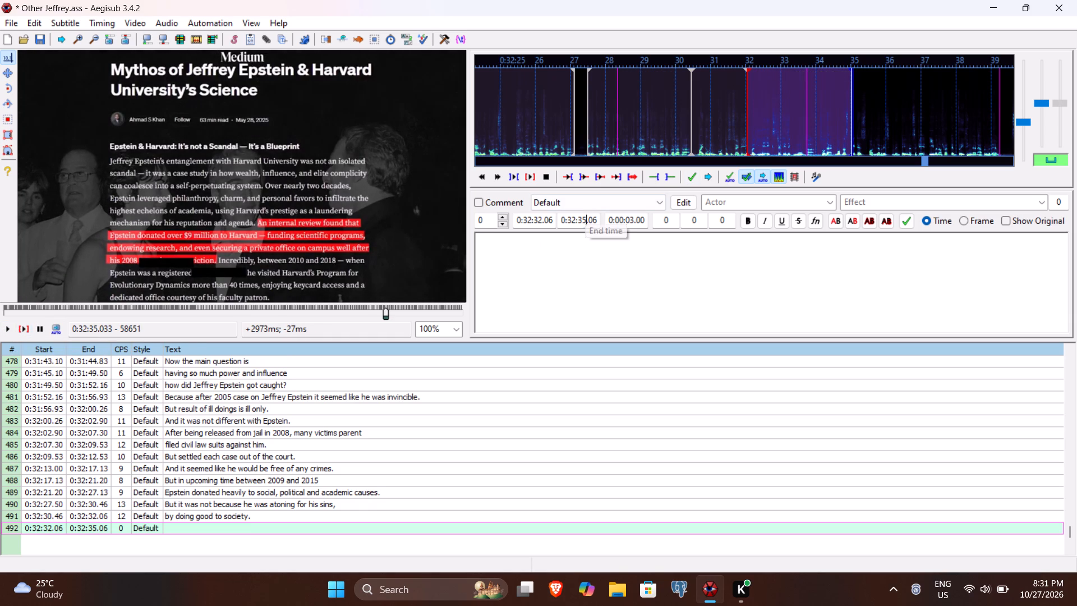
{"action": "key", "text": "BackSpace"}
{"action": "key", "text": "2"}
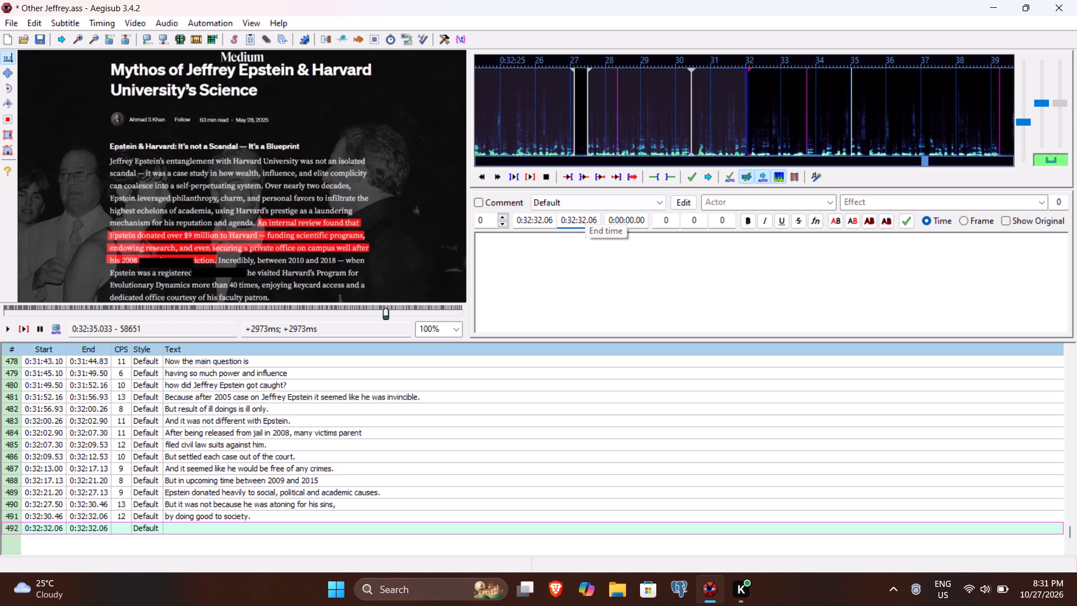
{"action": "key", "text": "BackSpace"}
{"action": "type", "text": "398"}
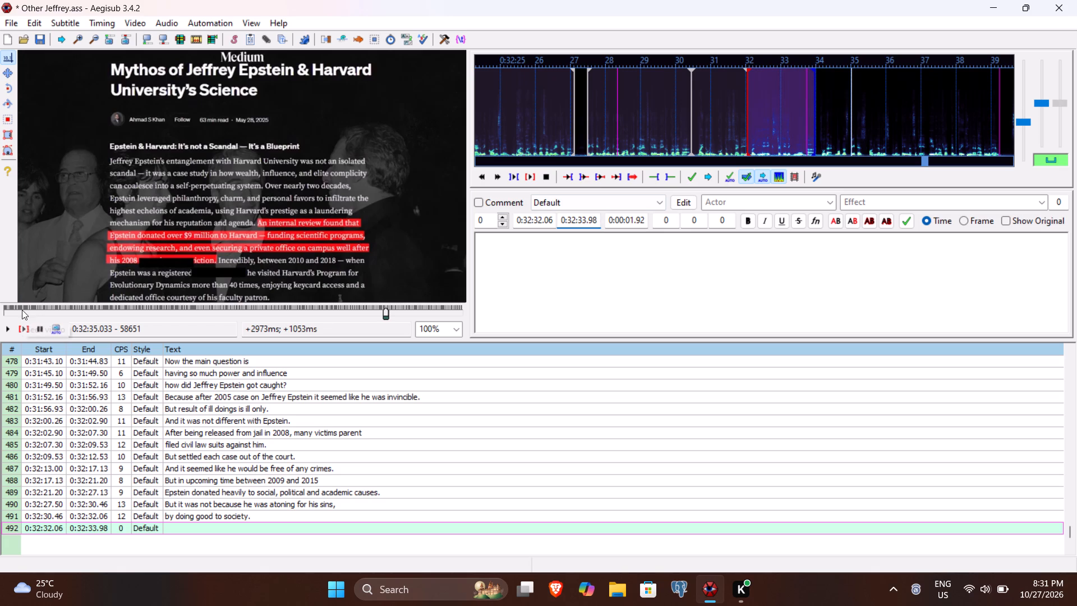
{"action": "left_click", "coordinate": [26, 324]}
{"action": "left_click", "coordinate": [24, 323]}
Enter "But rather it was a strategic move," as the text of line 492 and commit the line.
{"action": "left_click", "coordinate": [568, 284]}
{"action": "type", "text": "But rather it was a strategic"}
{"action": "key", "text": "space"}
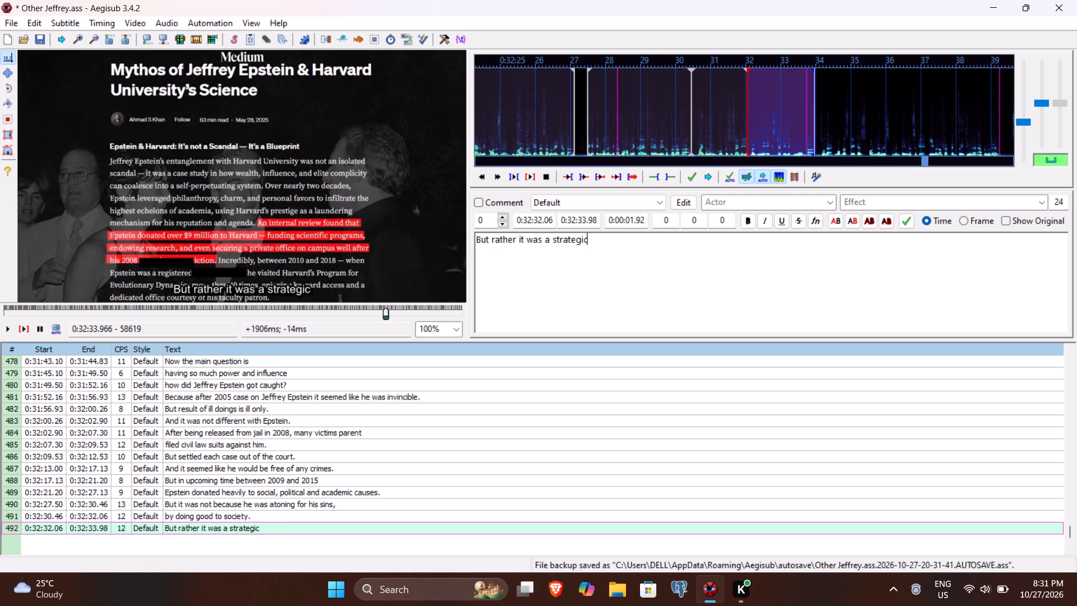
{"action": "type", "text": "moves"}
{"action": "key", "text": "BackSpace"}
{"action": "key", "text": "comma"}
{"action": "key", "text": "Return"}
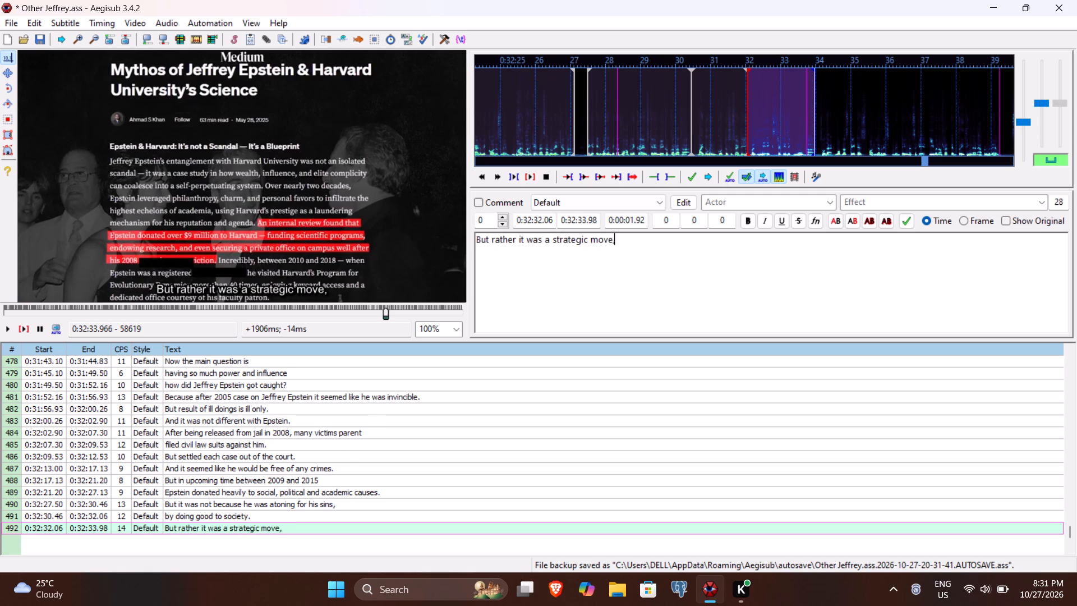
Play line 493, enter "so that he could maintain his status and leverage." as its text, then save the file and commit the line.
{"action": "left_click", "coordinate": [20, 327]}
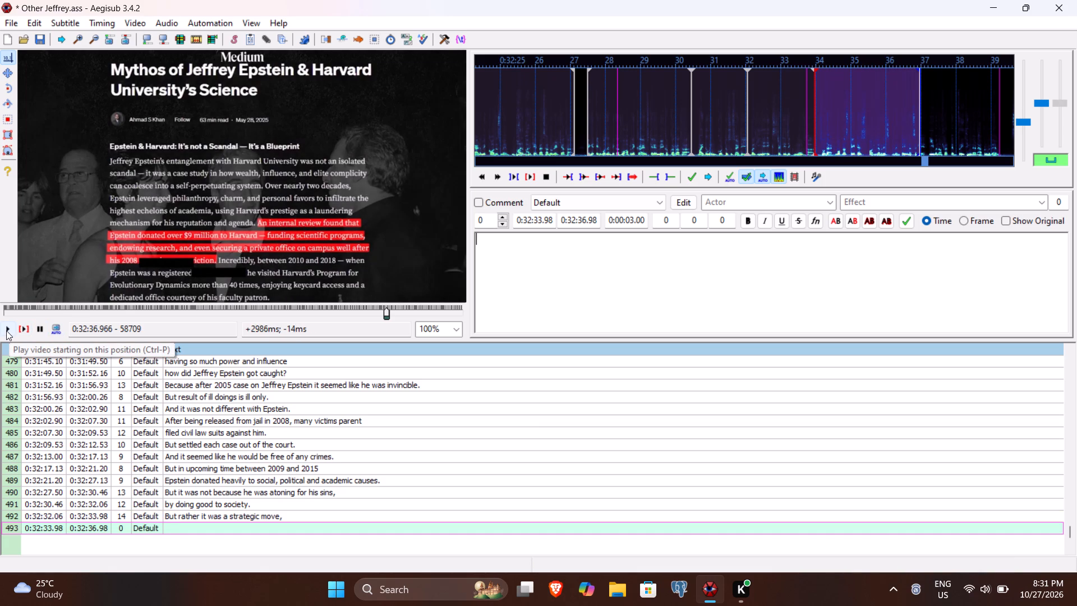
{"action": "type", "text": "so that he could maintia"}
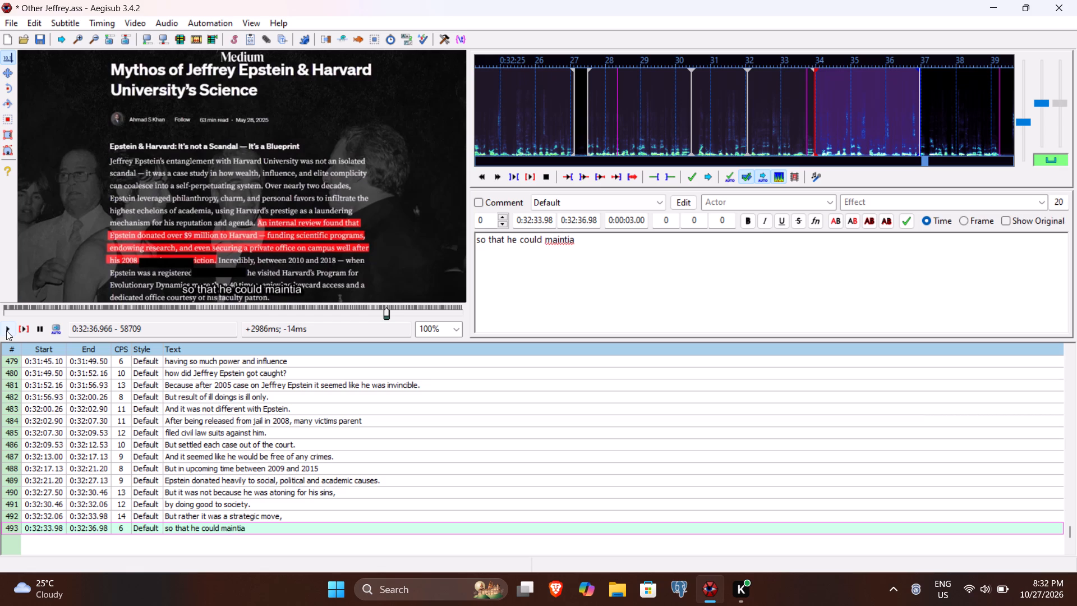
{"action": "key", "text": "BackSpace"}
{"action": "key", "text": "BackSpace"}
{"action": "type", "text": "ain his status and leverage."}
{"action": "key", "text": "ctrl+s"}
{"action": "key", "text": "Return"}
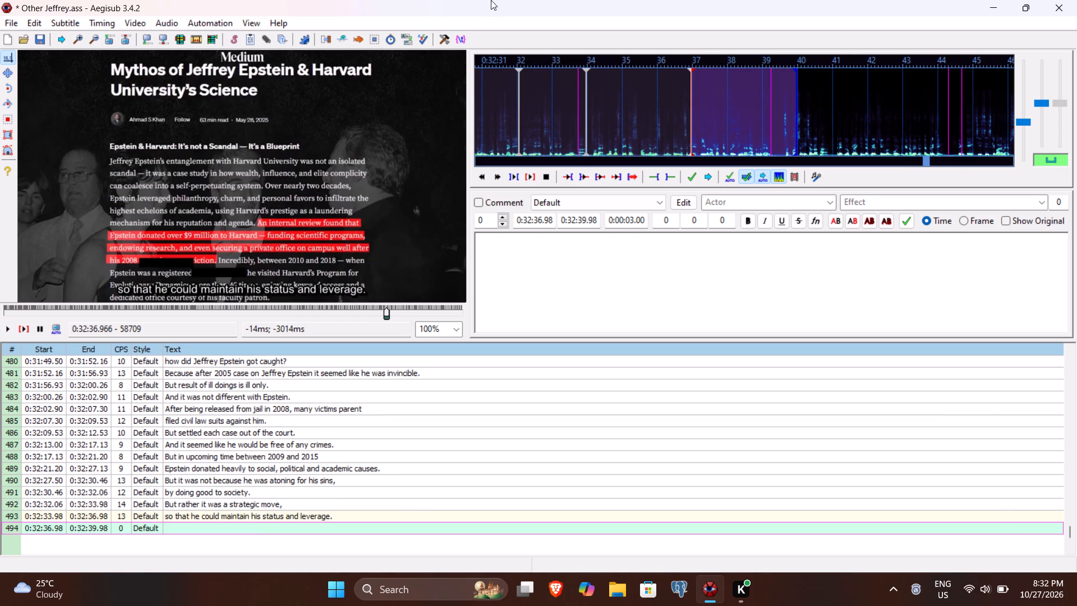
Close the subtitle editor.
{"action": "left_click", "coordinate": [1076, 0]}
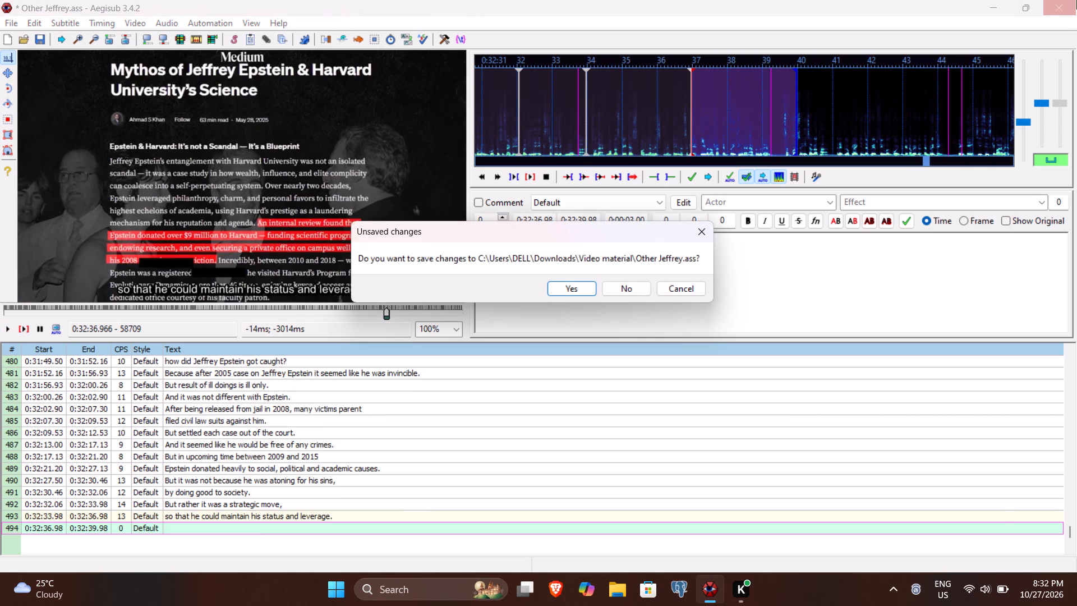